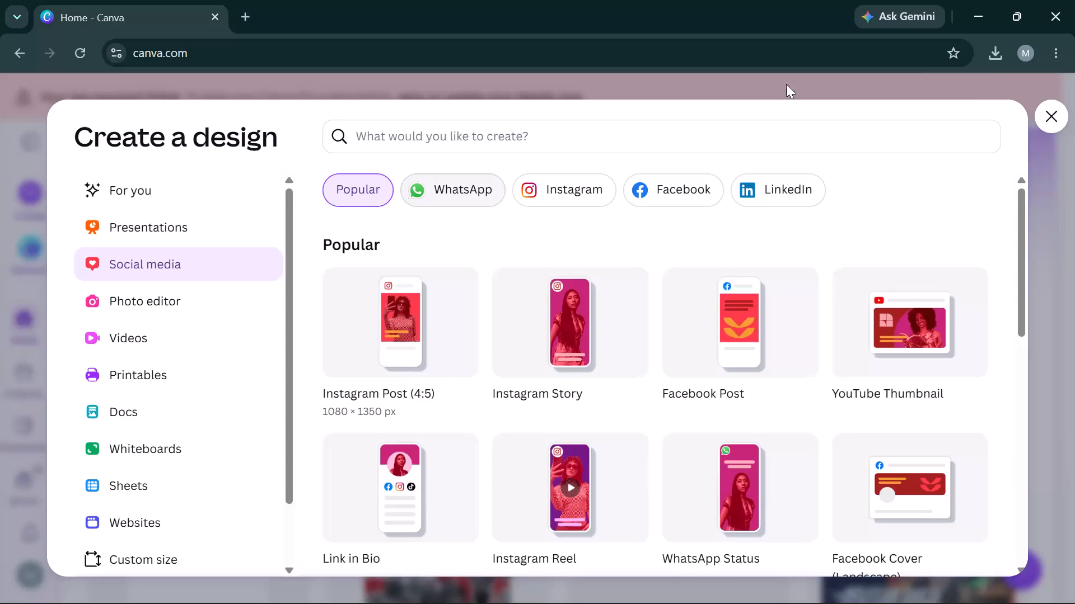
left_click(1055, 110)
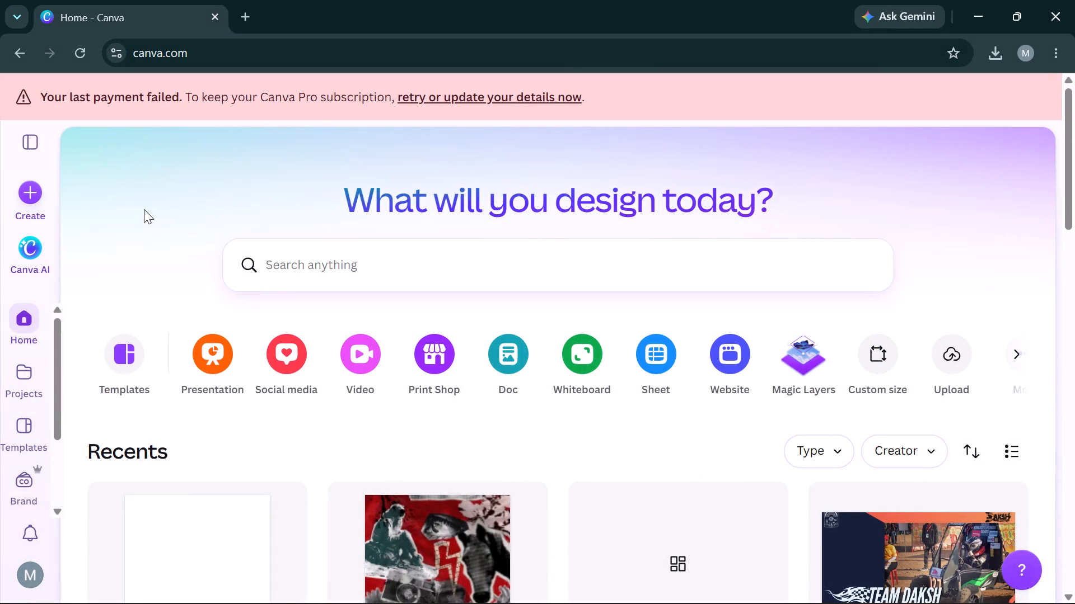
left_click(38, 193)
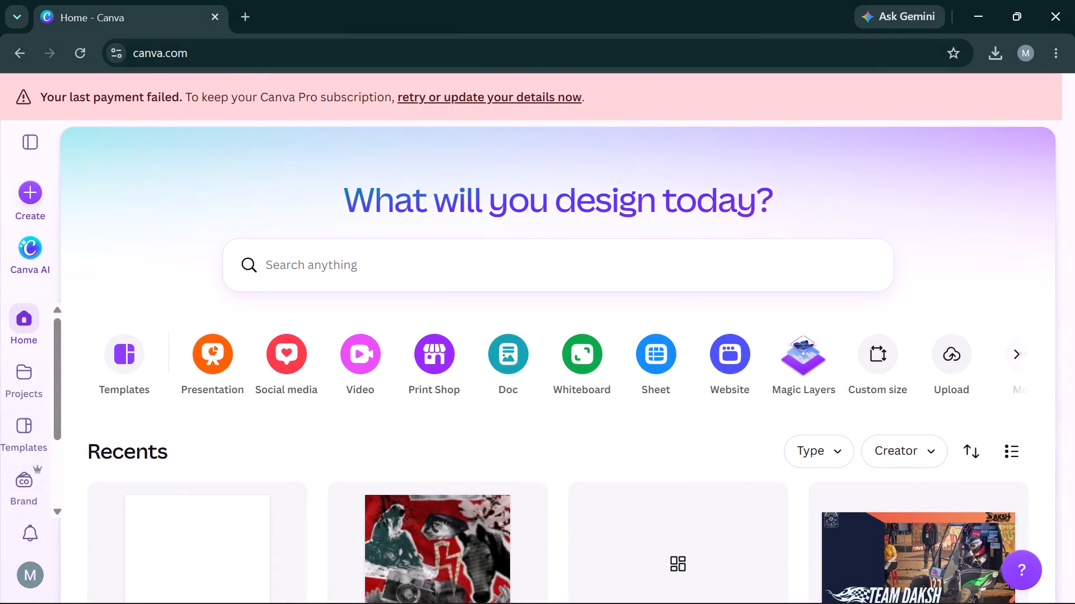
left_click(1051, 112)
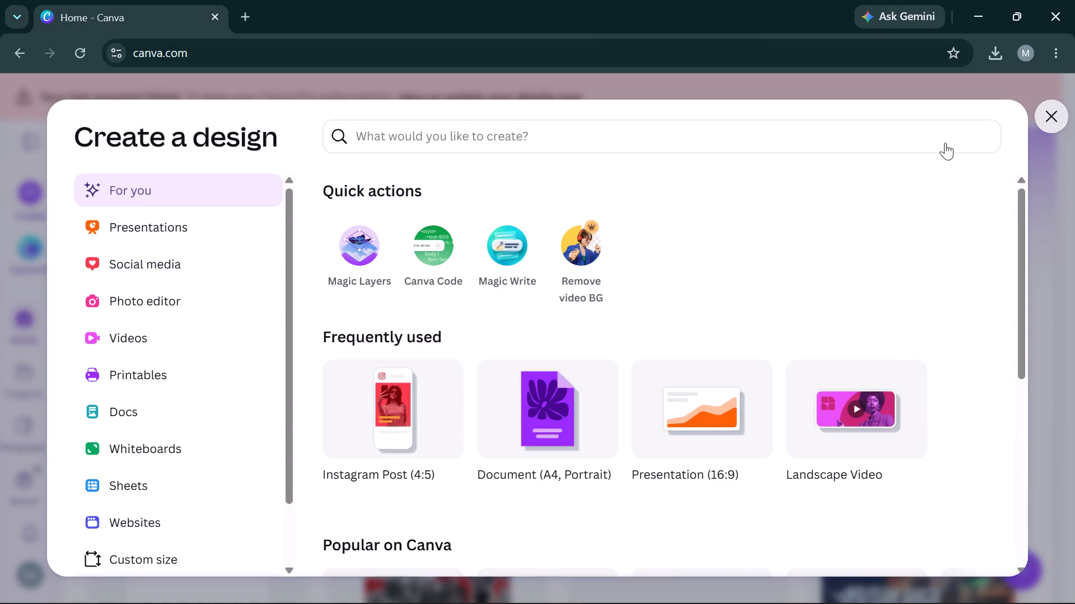
Open the recent design CDS dropdown 2 and look up its custom size in the Resize options.
scroll(415, 380, "down", 1)
left_click(431, 459, "ctrl")
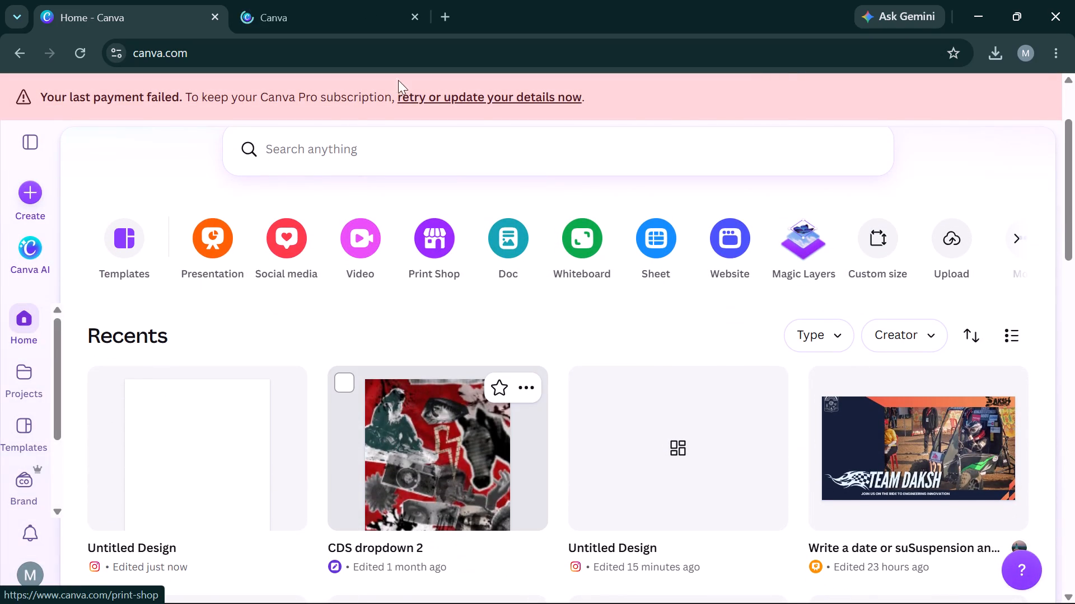
left_click(359, 10)
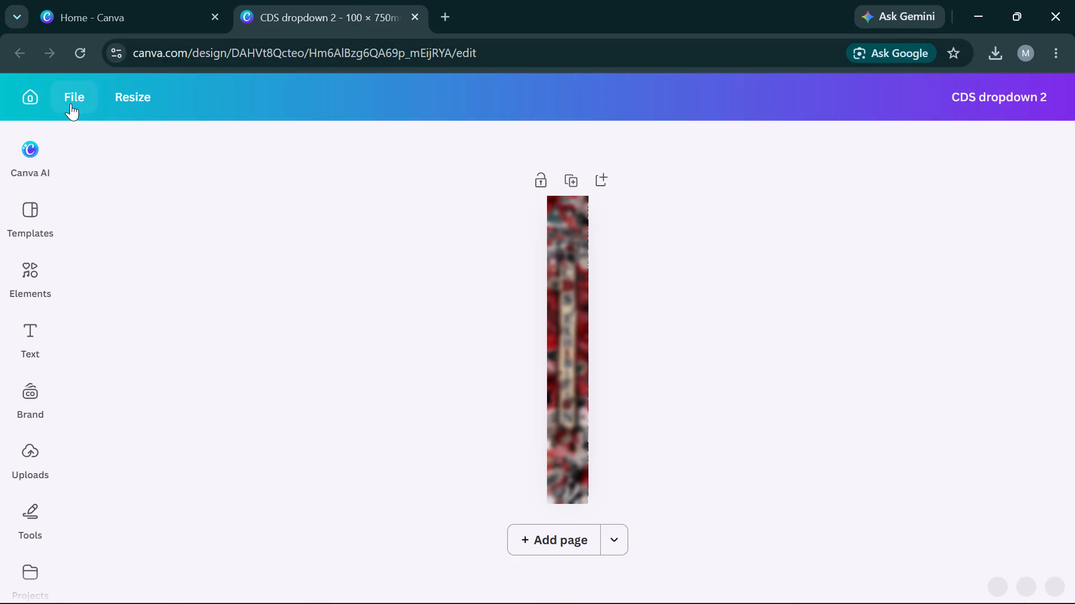
left_click(71, 103)
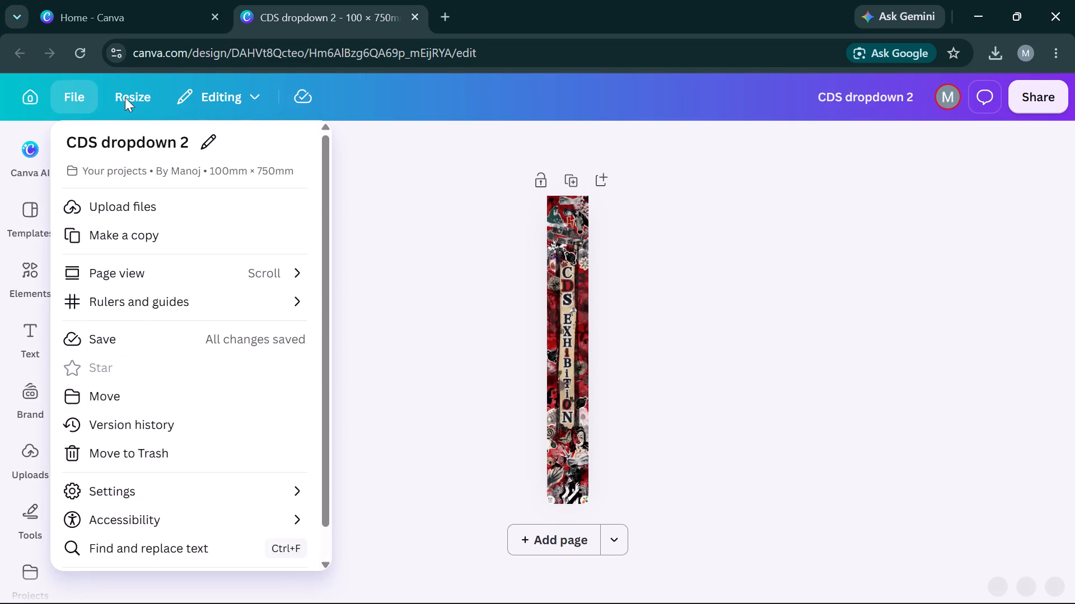
left_click(125, 97)
left_click(125, 97)
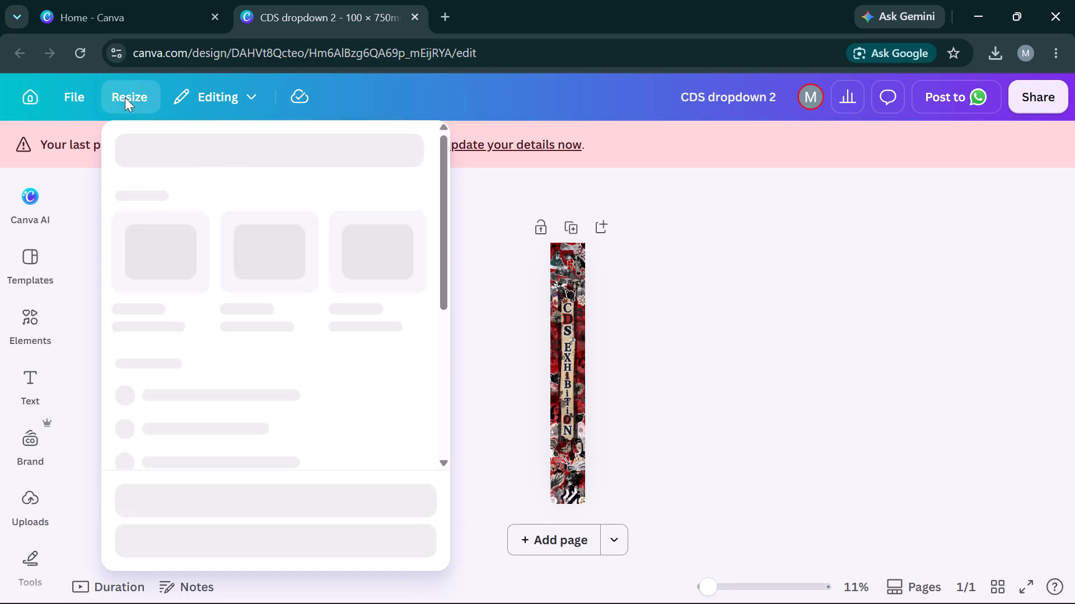
left_click(333, 393)
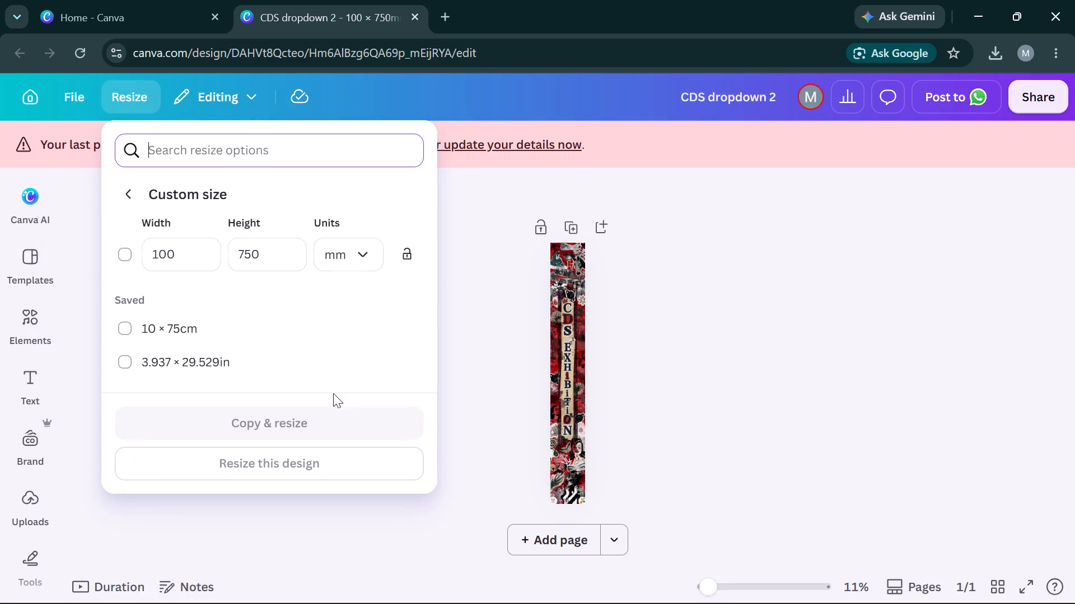
Create a new custom-size design 100 mm wide and 750 mm high.
left_click(187, 1)
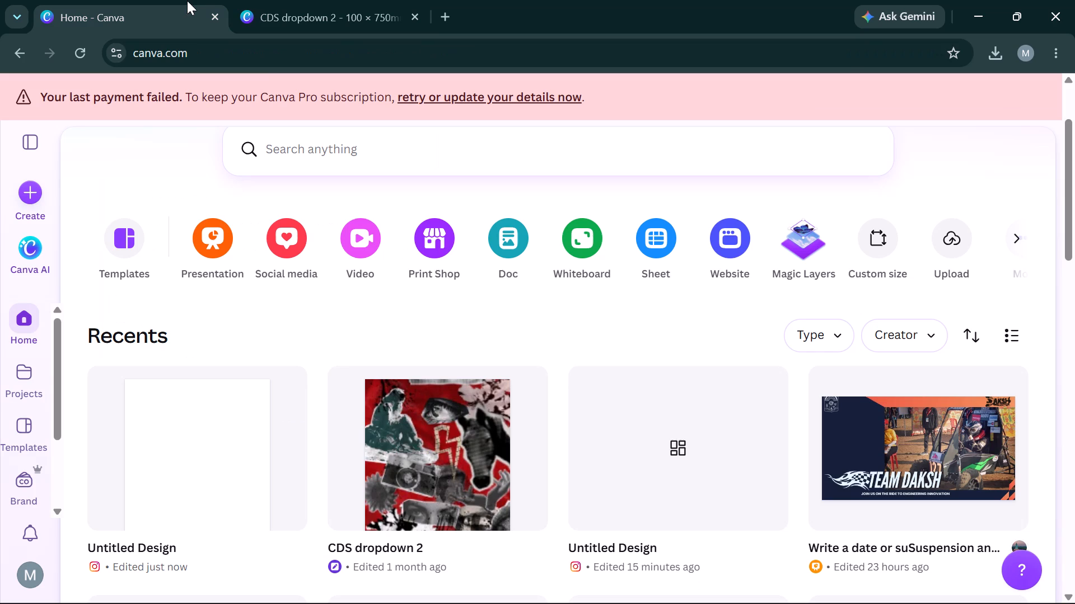
left_click(28, 202)
left_click(176, 560)
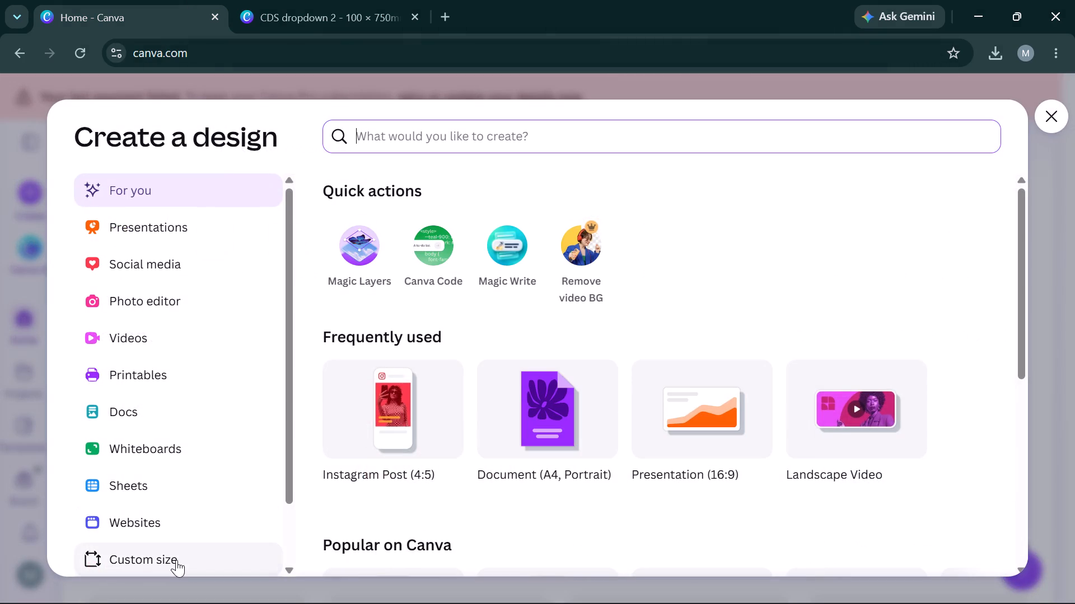
left_click(386, 215)
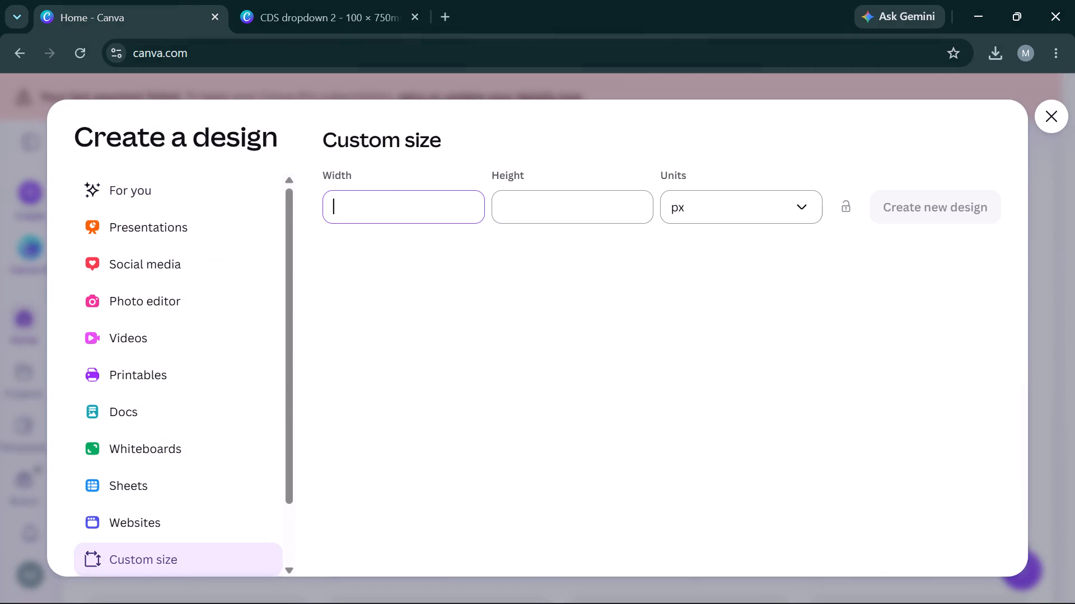
type("100")
left_click(539, 214)
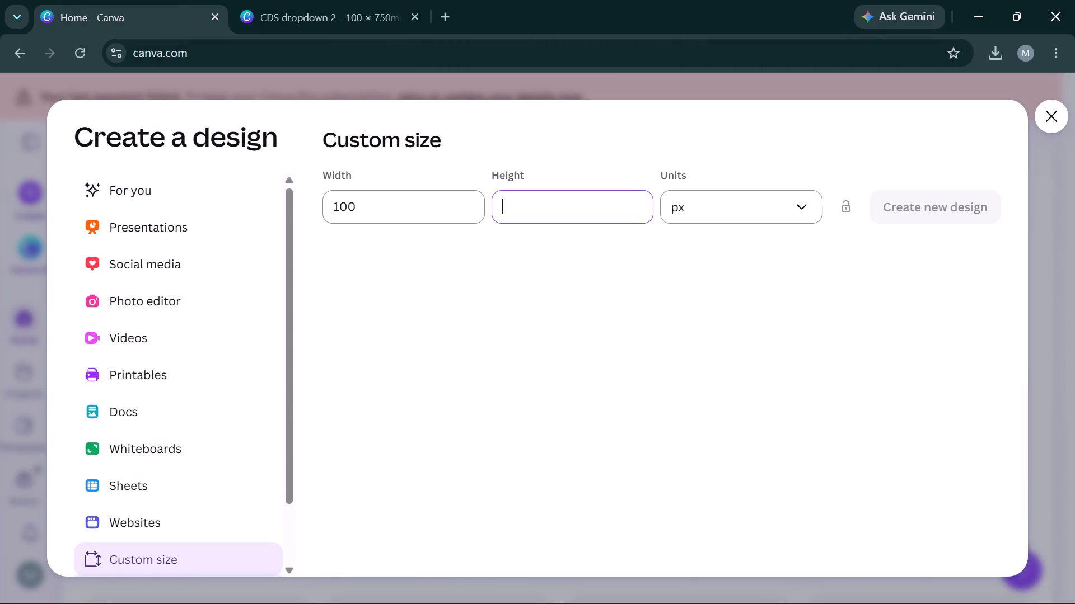
type("159")
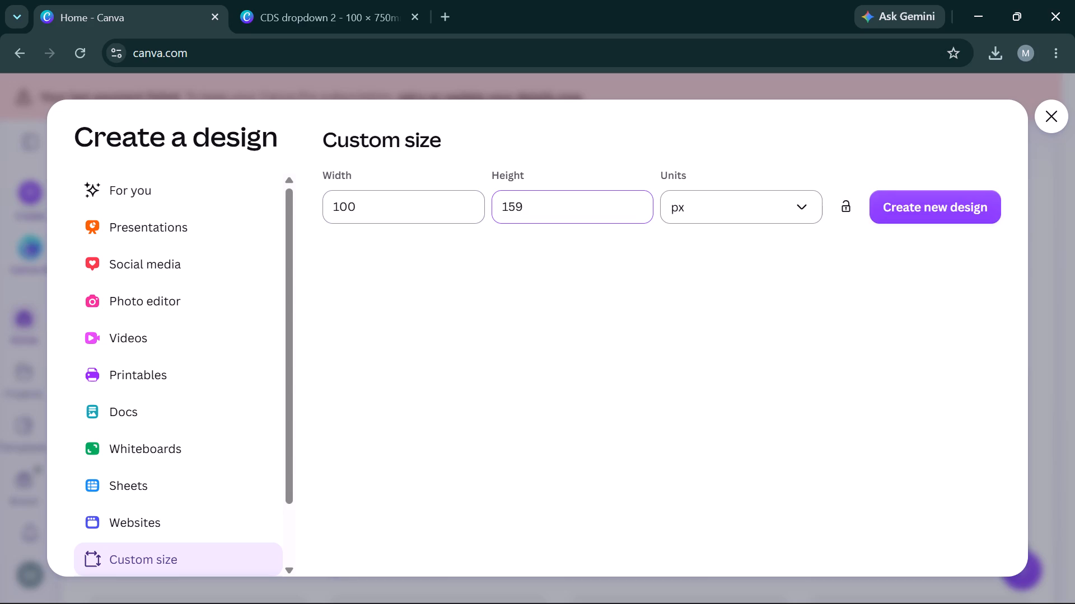
key("BackSpace")
key("BackSpace")
key("BackSpace")
type("750")
left_click(683, 204)
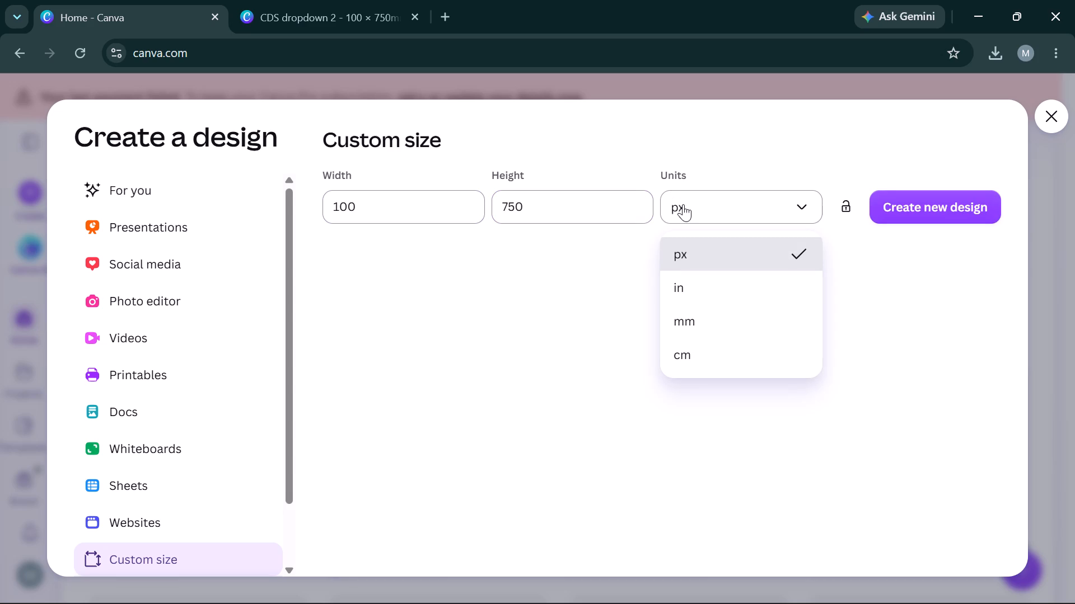
type("mm")
key("Down")
key("Down")
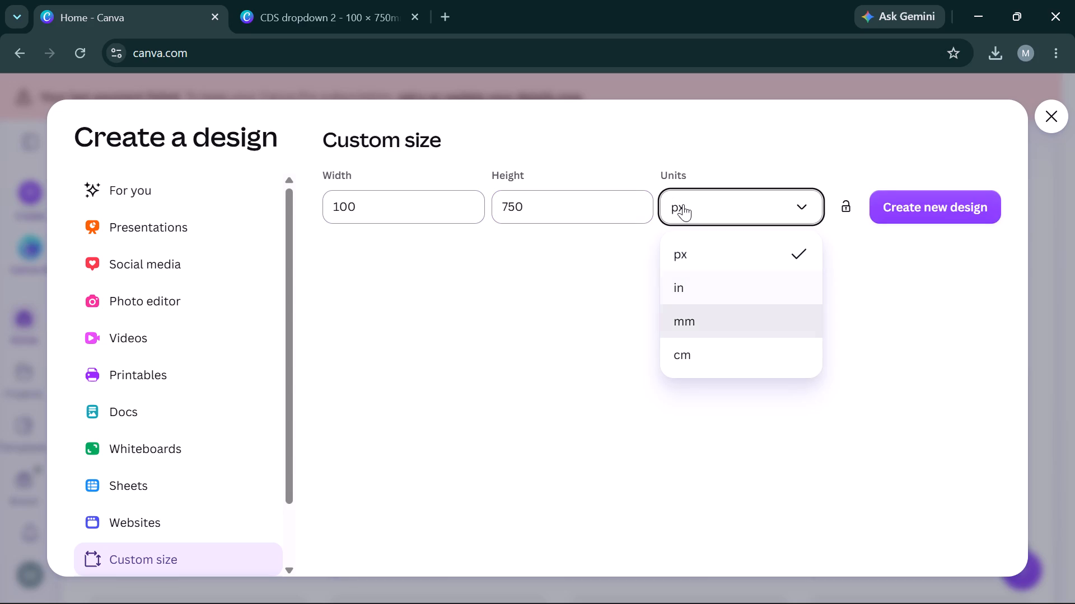
key("Return")
left_click(909, 214)
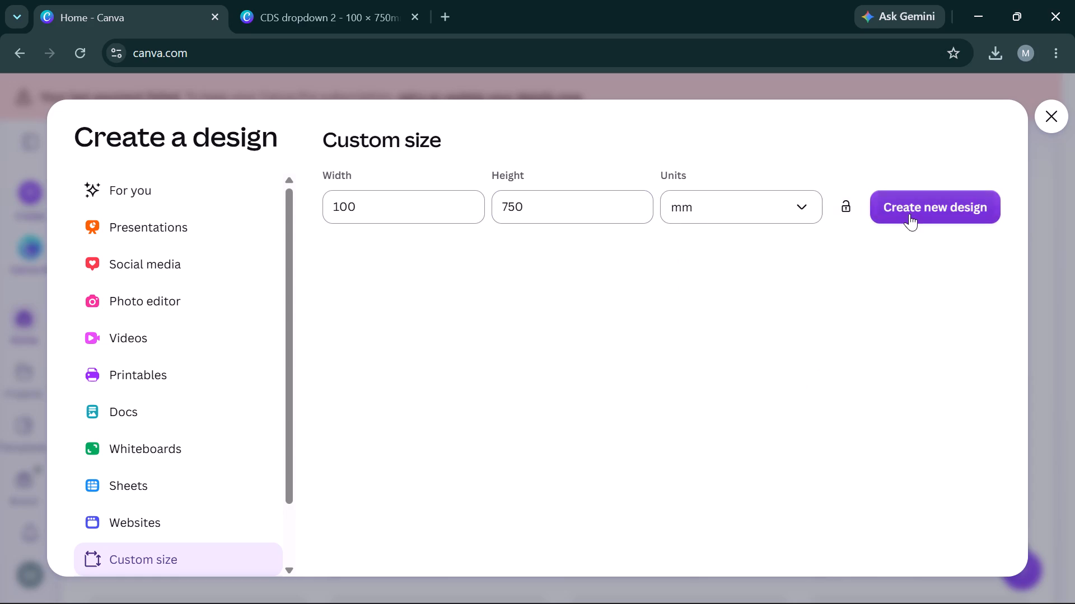
Close the CDS dropdown 2 design, leaving the new blank design open.
left_click(498, 1)
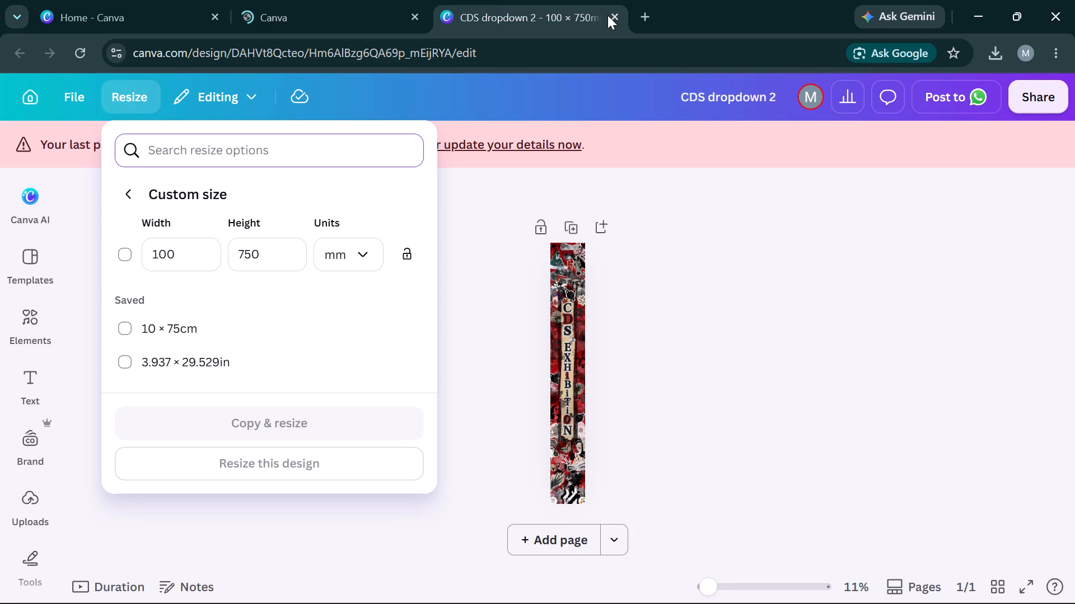
left_click(612, 18)
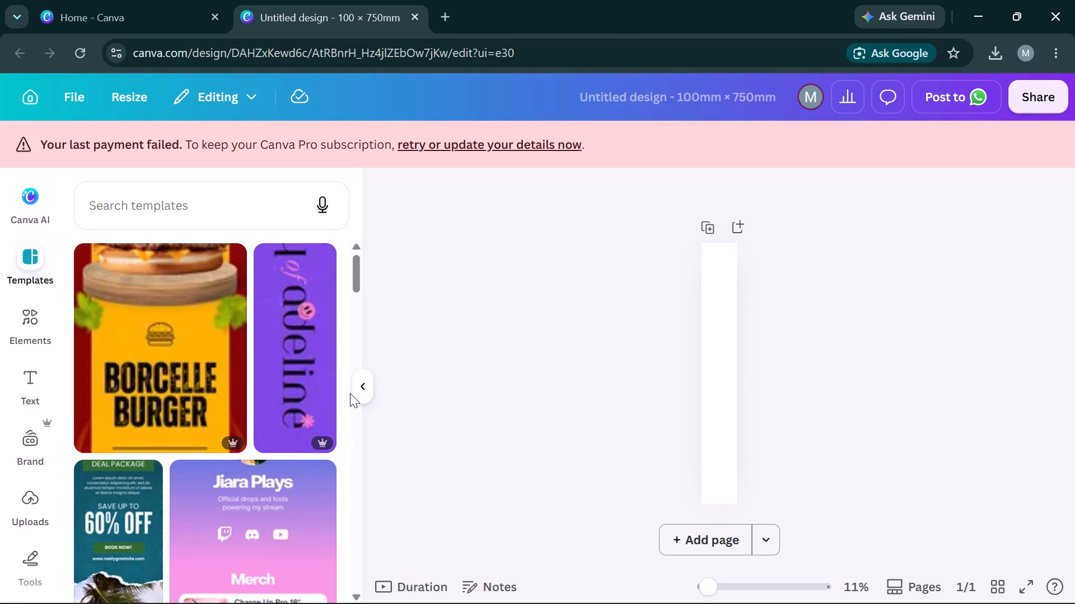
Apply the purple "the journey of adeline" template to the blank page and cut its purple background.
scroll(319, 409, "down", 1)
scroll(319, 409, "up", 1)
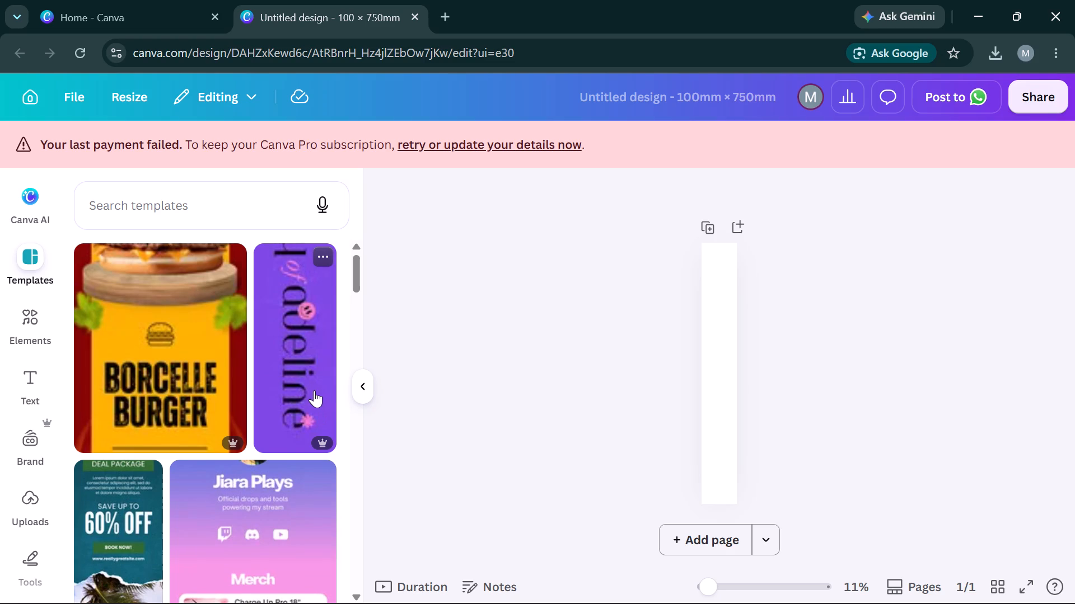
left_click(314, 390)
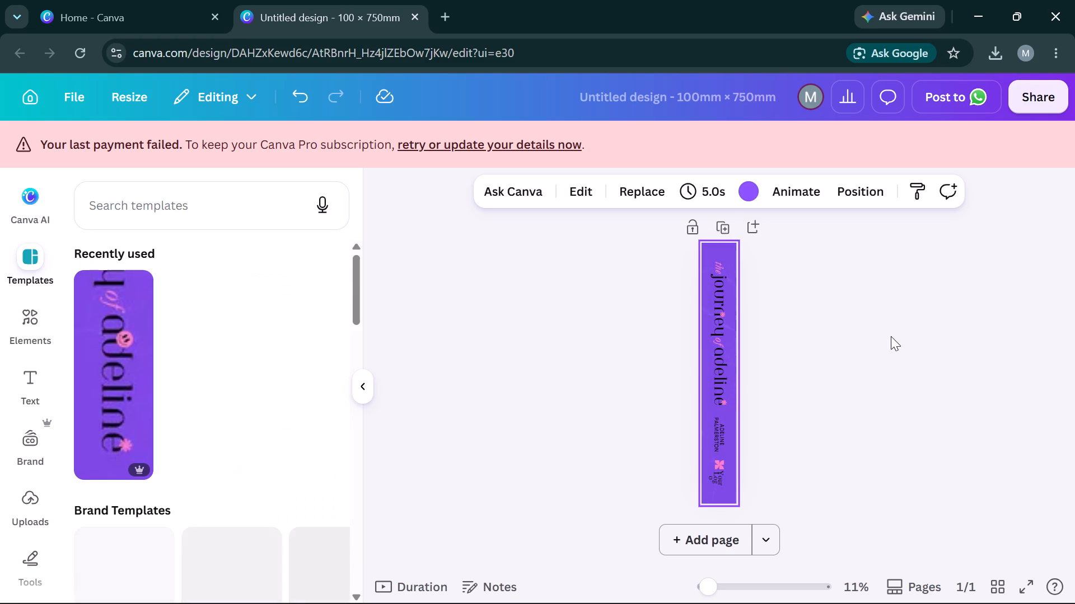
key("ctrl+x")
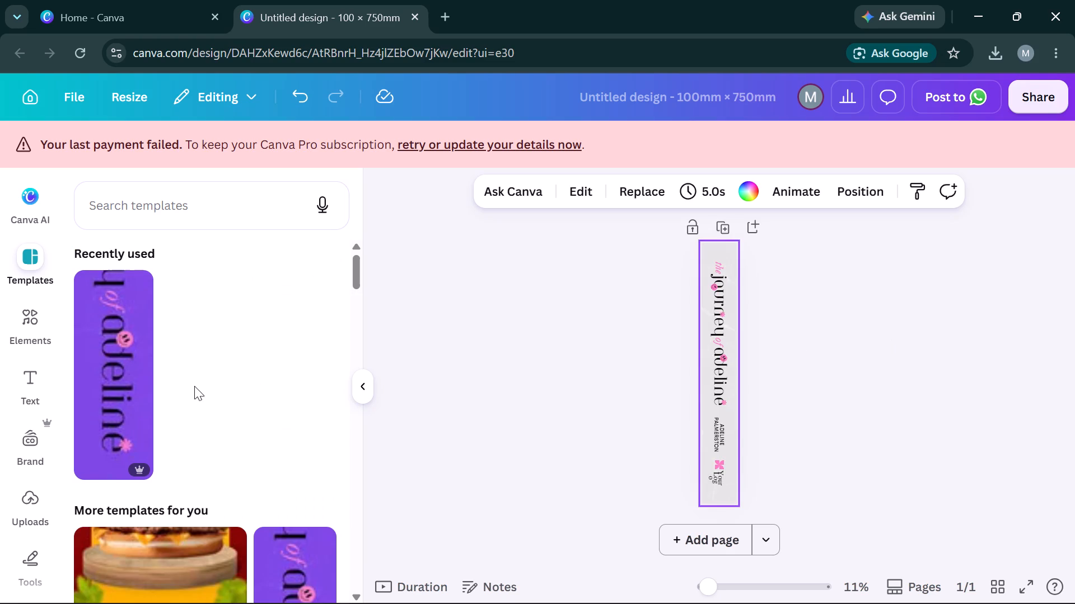
Search the templates for "diwali" and then for "diwali poster".
scroll(236, 360, "down", 4)
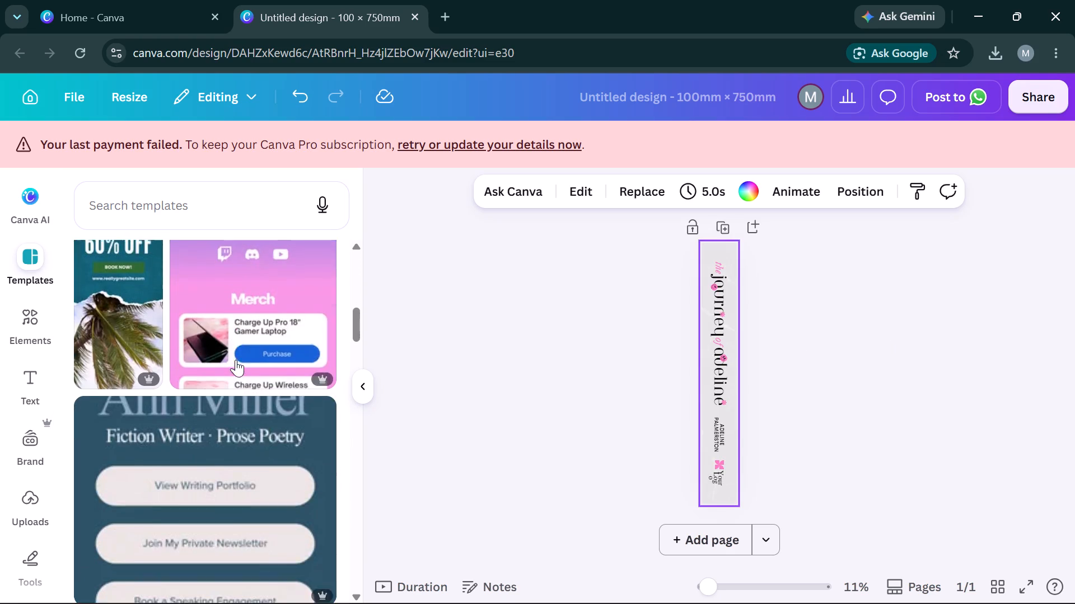
scroll(236, 360, "down", 2)
left_click(221, 214)
type("diwali")
key("Return")
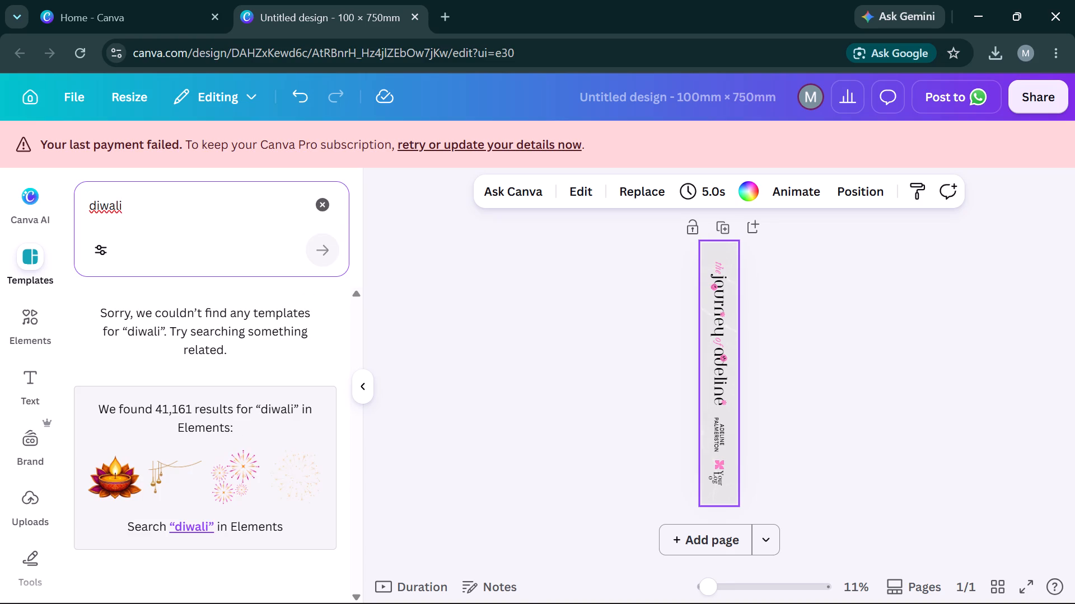
key("space")
type("poster")
key("Return")
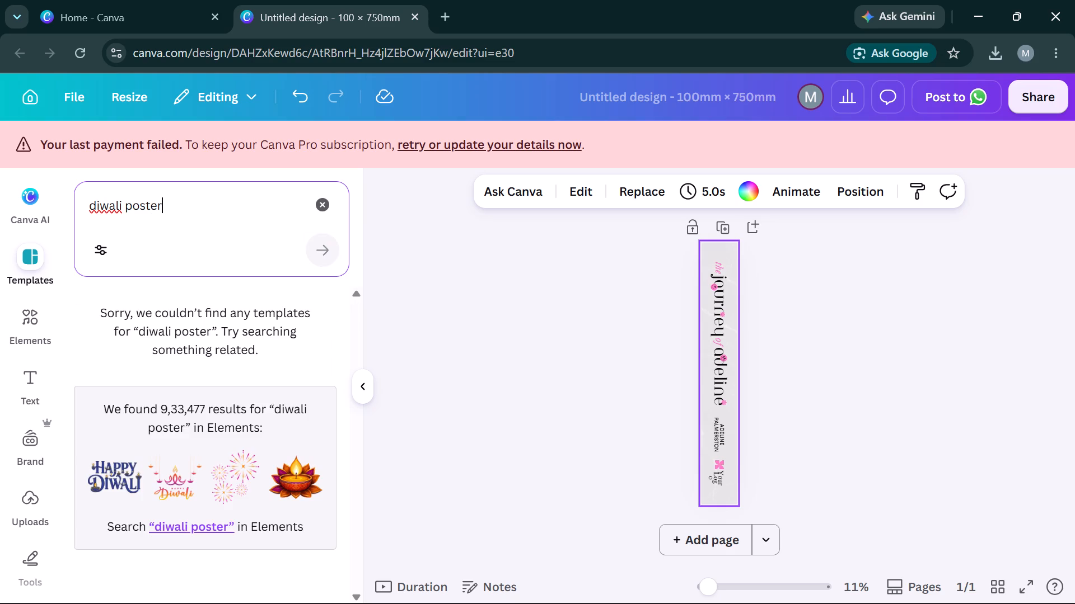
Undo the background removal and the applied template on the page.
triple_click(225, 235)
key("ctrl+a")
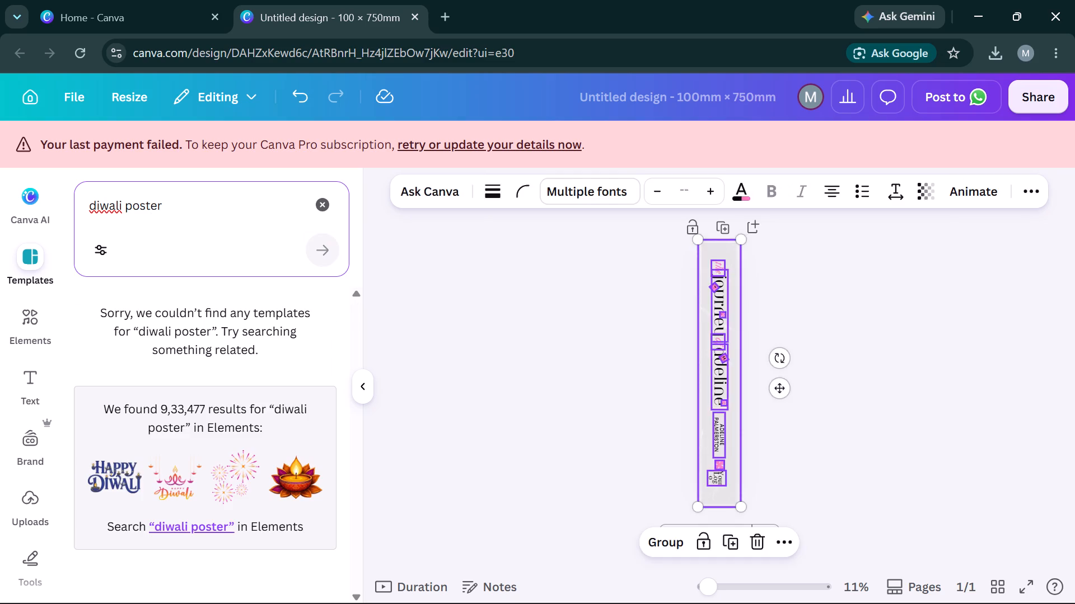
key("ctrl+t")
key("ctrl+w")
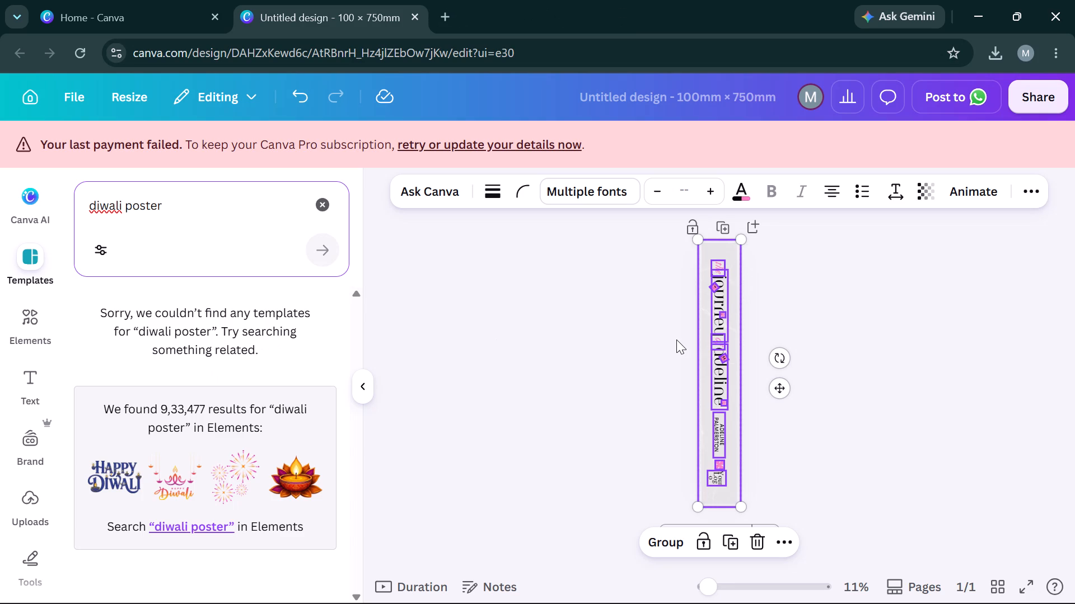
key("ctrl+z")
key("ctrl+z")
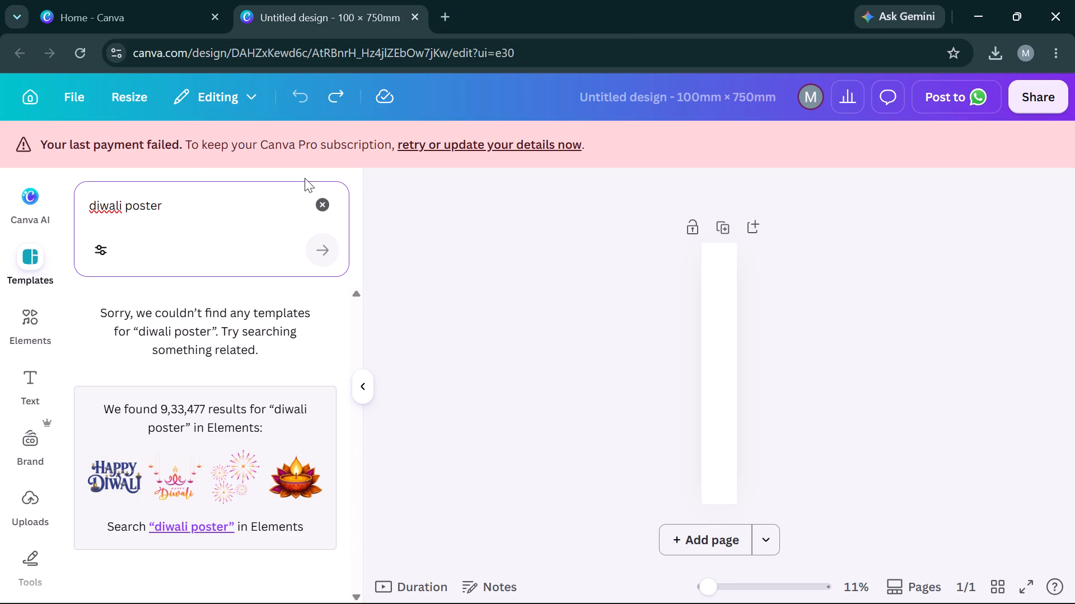
Clear the template search and browse the suggested templates.
left_click(325, 205)
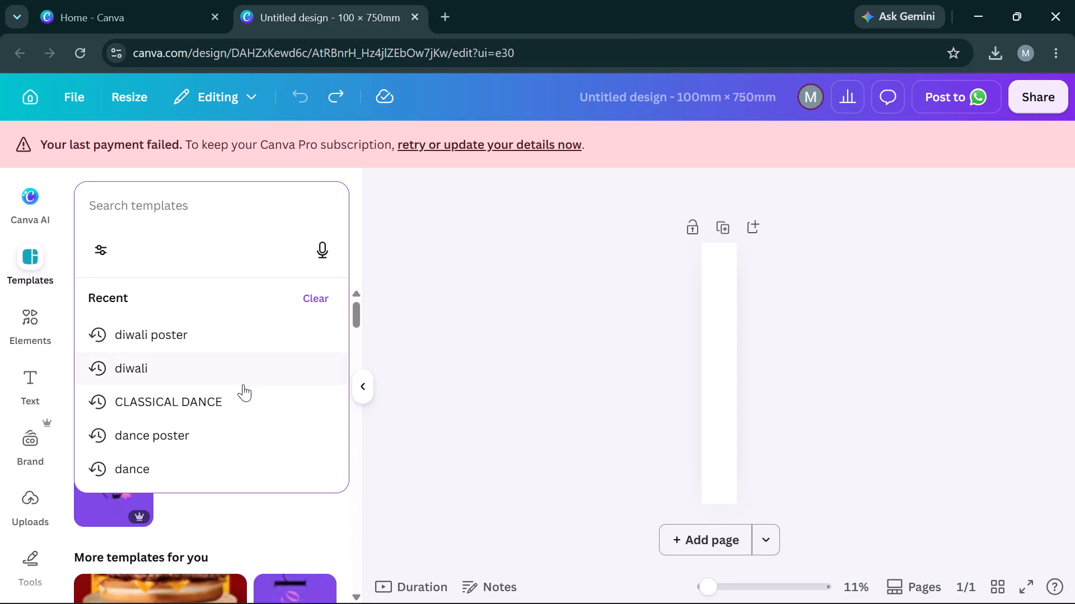
left_click(419, 438)
scroll(229, 493, "down", 4)
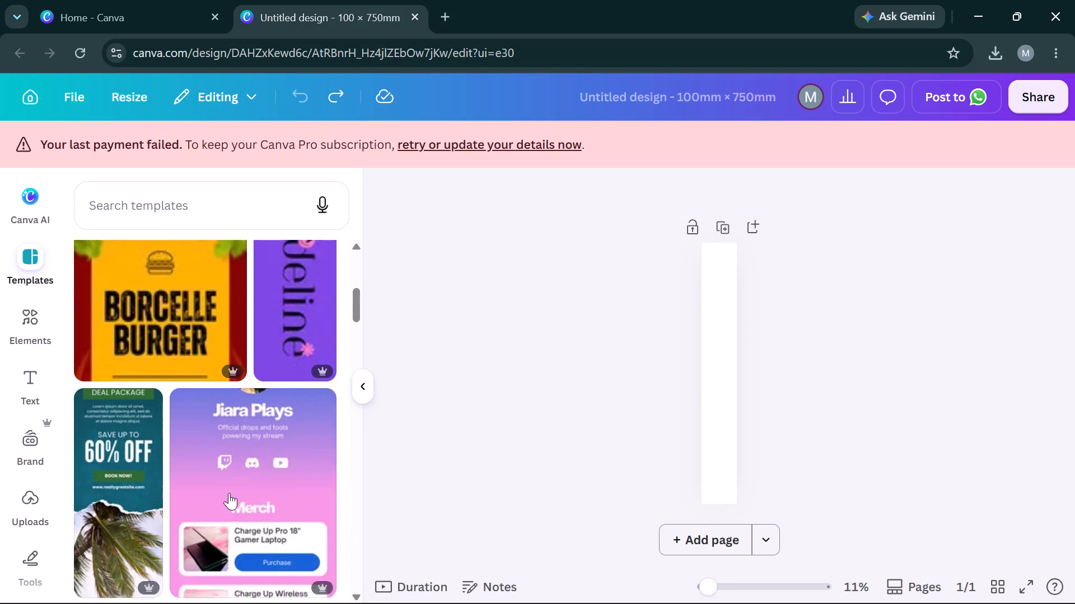
scroll(229, 493, "up", 2)
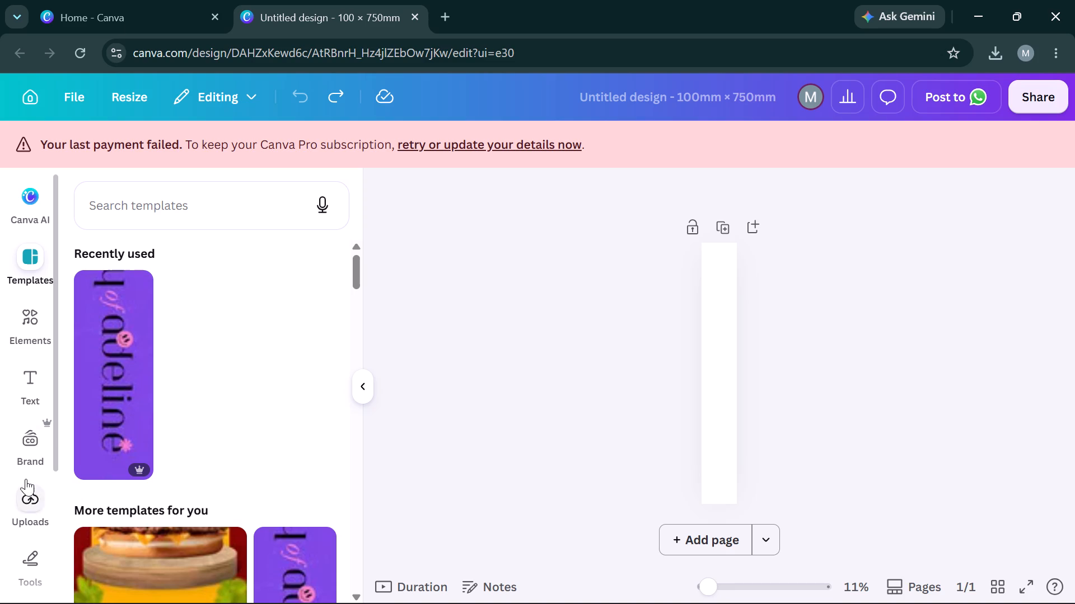
Reopen the CDS dropdown 2 design from the recent designs on the home page.
left_click(156, 0)
left_click(1039, 103)
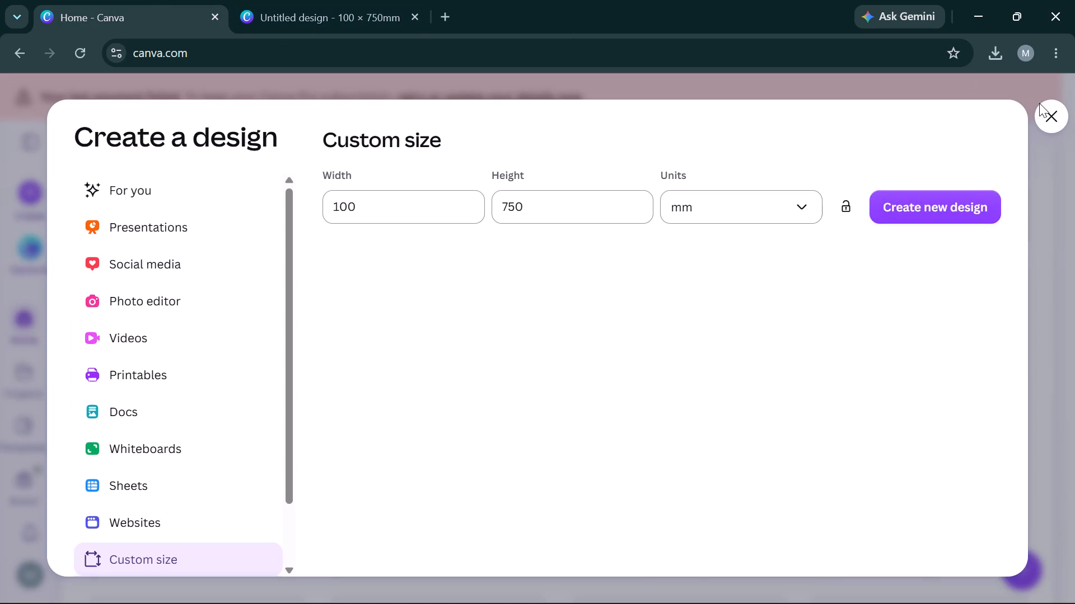
left_click(444, 471, "ctrl")
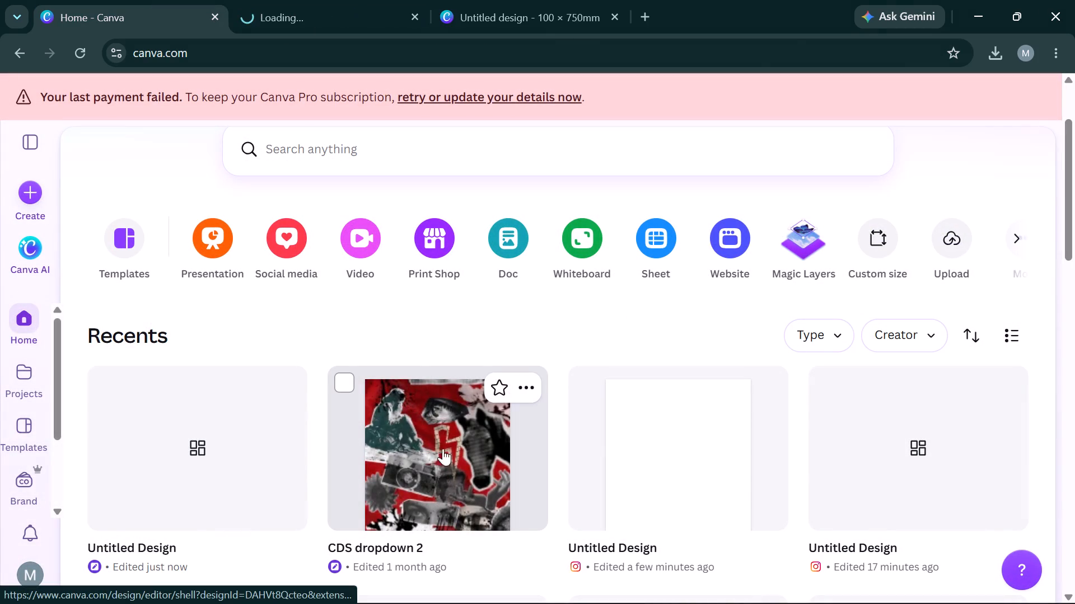
left_click(376, 1)
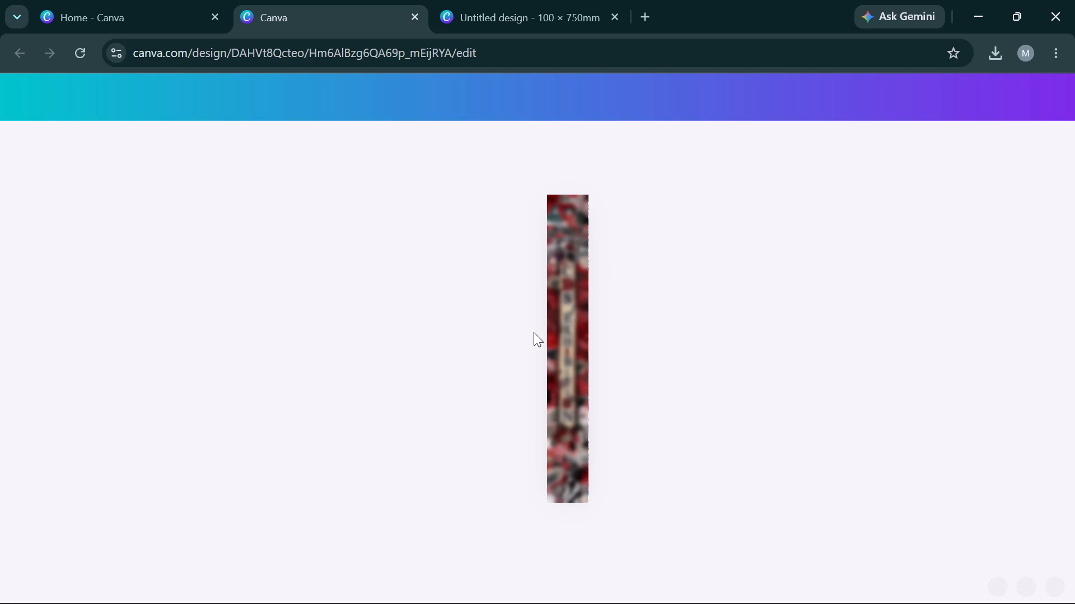
Find the tall red crumpled-paper texture among the layers of CDS dropdown 2 and copy it.
left_click(573, 406)
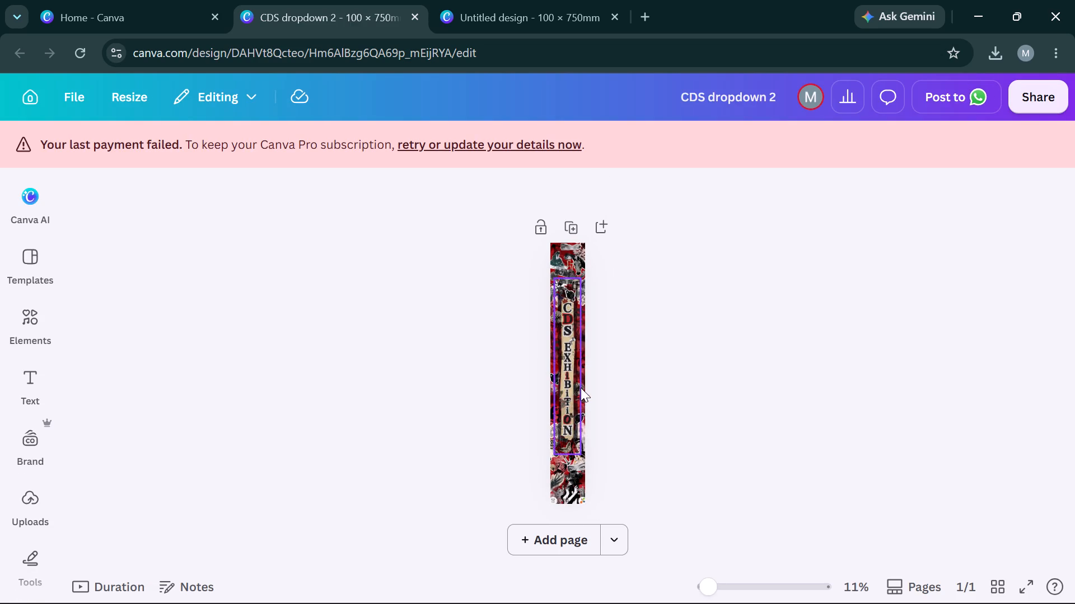
left_click(581, 388)
left_click(649, 184)
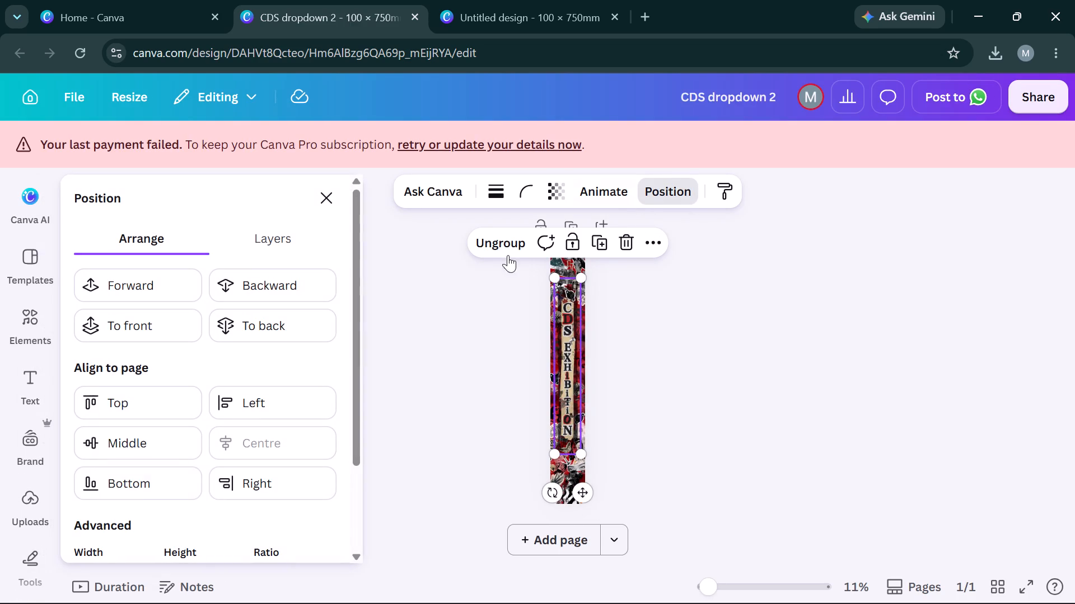
left_click(260, 246)
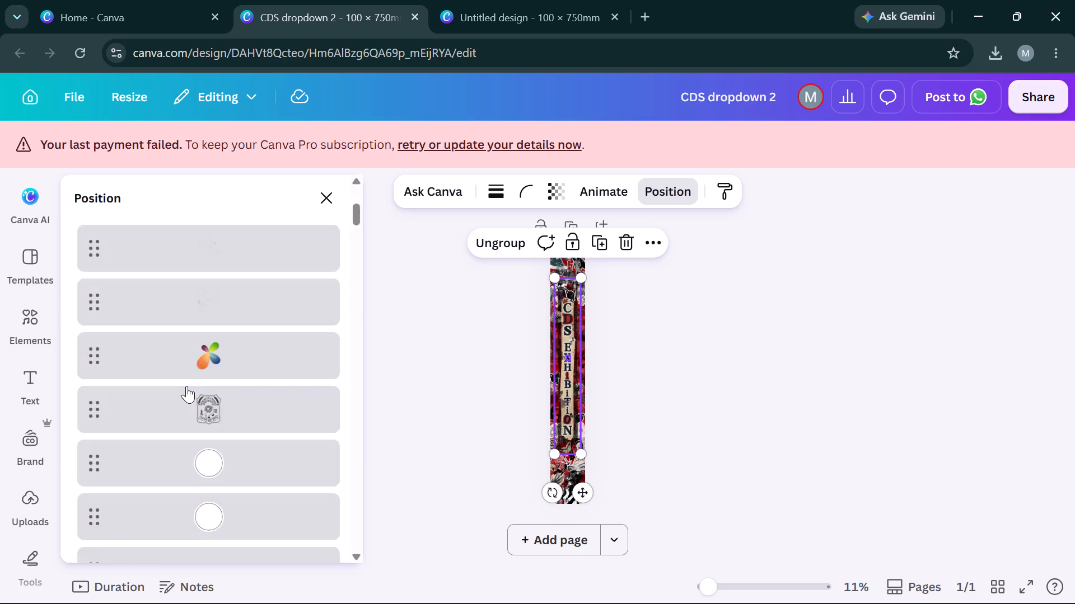
scroll(186, 386, "down", 15)
scroll(186, 386, "down", 6)
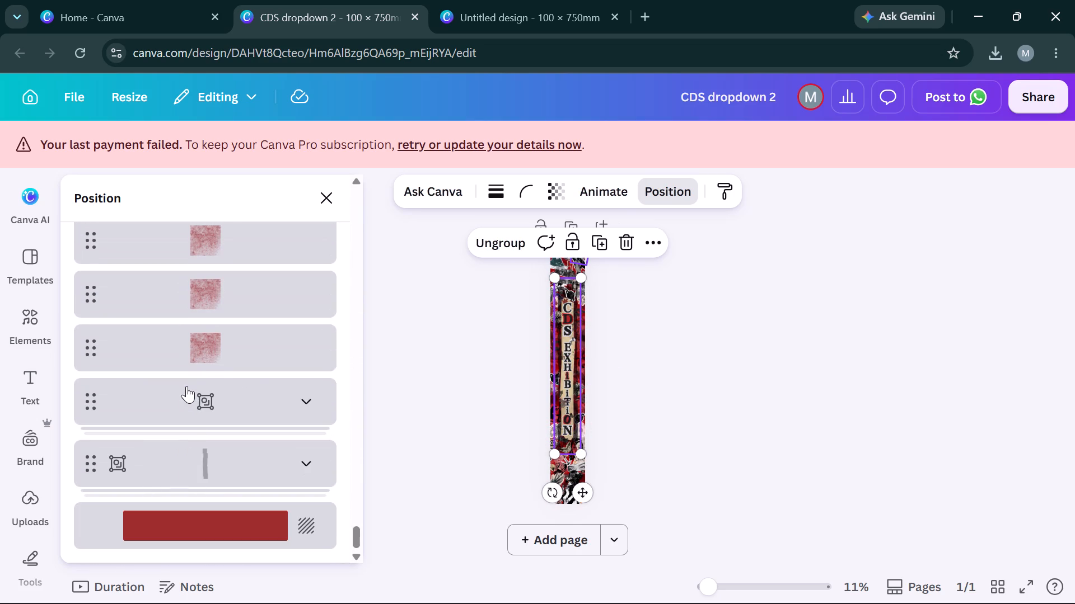
left_click(307, 459)
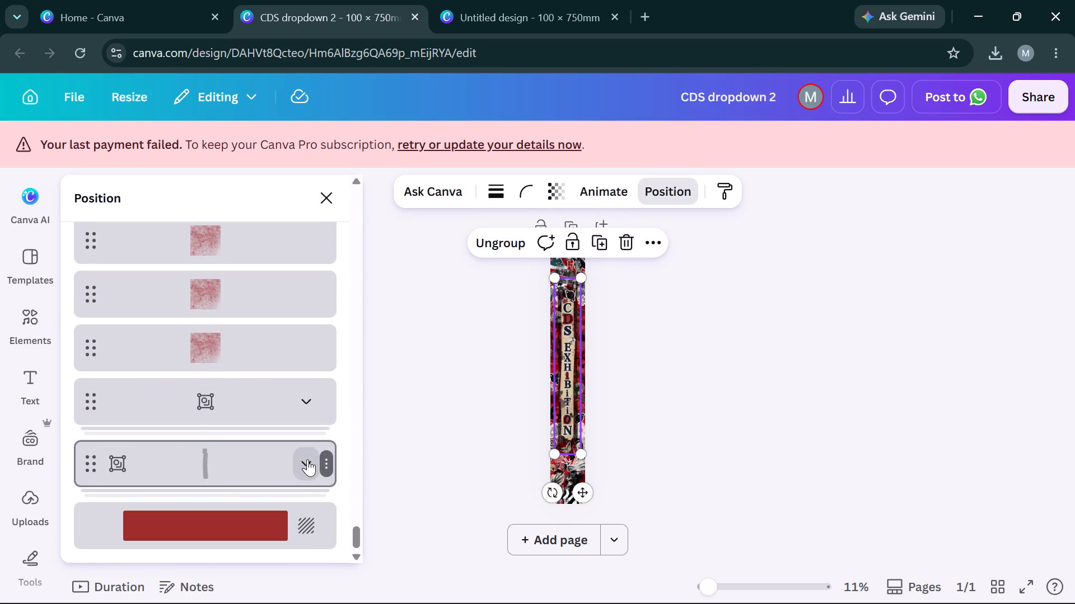
scroll(213, 457, "down", 3)
scroll(213, 457, "up", 4)
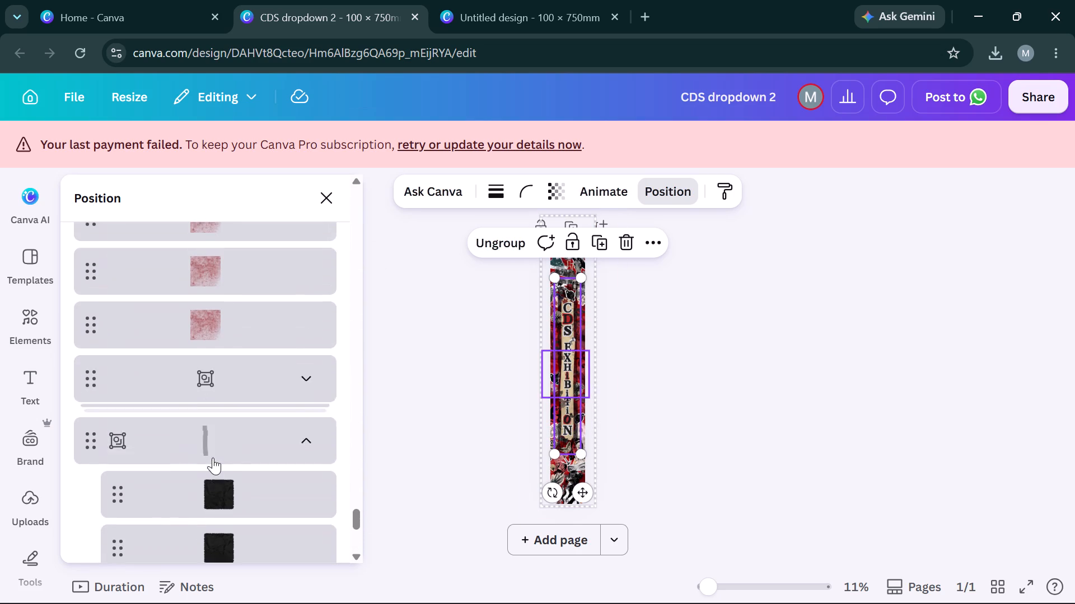
scroll(213, 457, "up", 4)
left_click(225, 436)
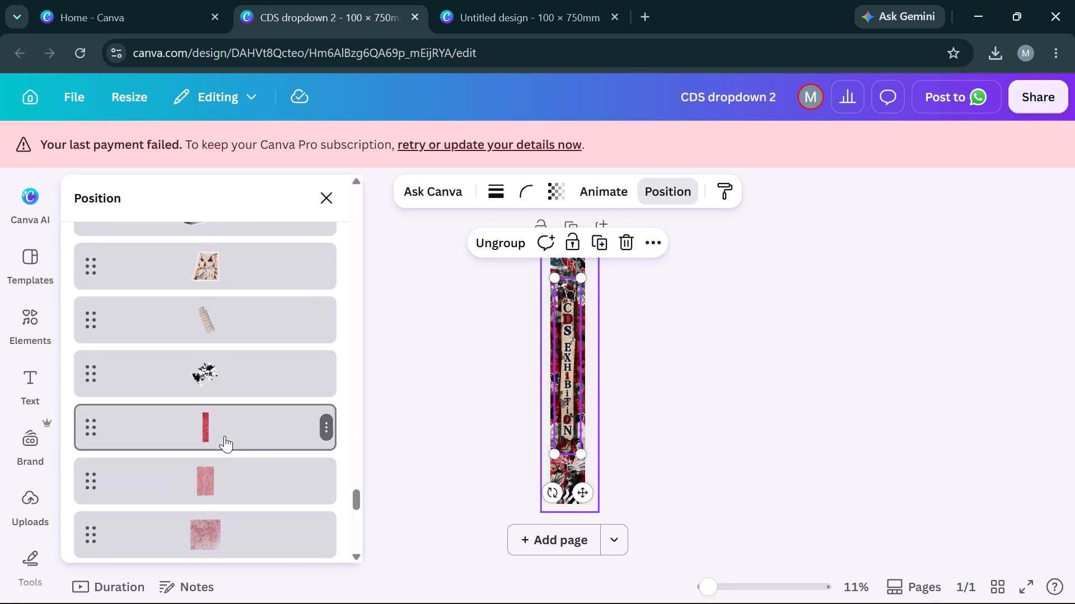
key("ctrl+c")
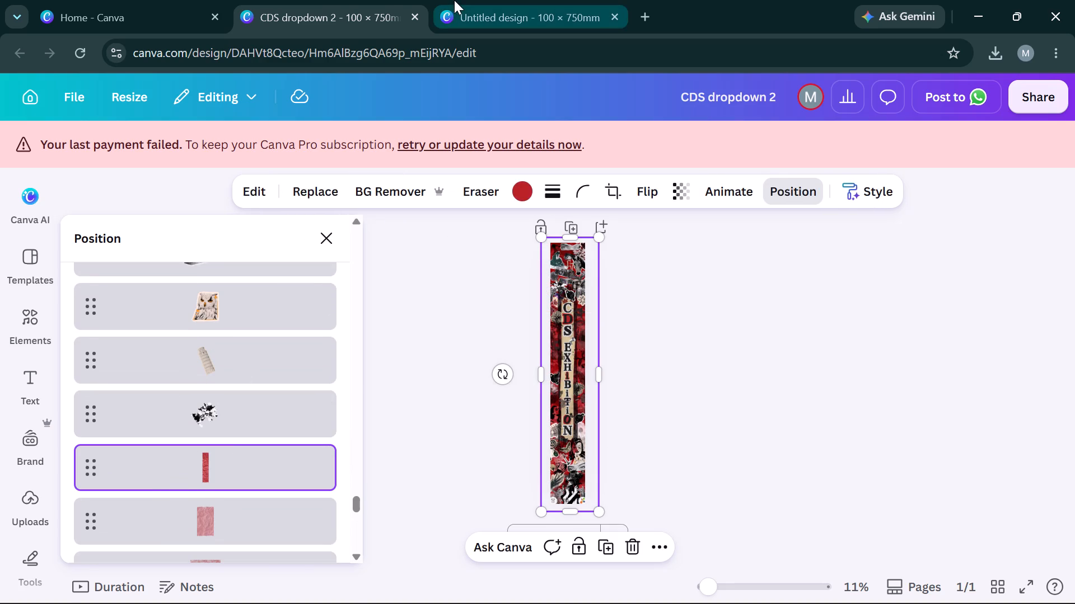
Paste the copied red paper texture onto the page of the untitled 100 × 750 mm design.
left_click(454, 0)
left_click(772, 368)
key("ctrl+v")
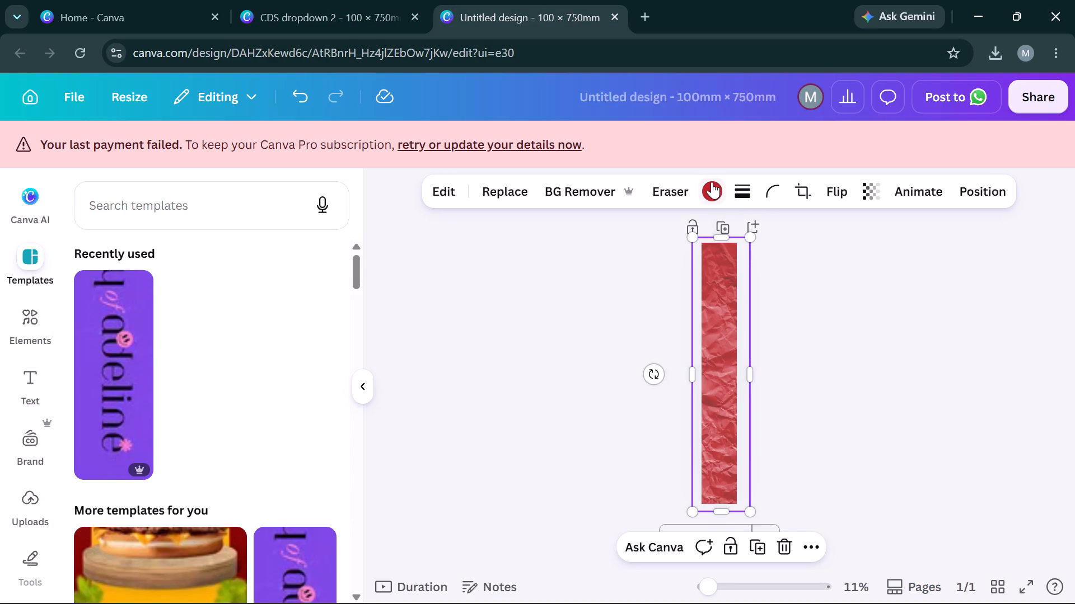
Recolour the pasted paper texture to dark navy blue from the full set of default solid colours.
left_click(712, 183)
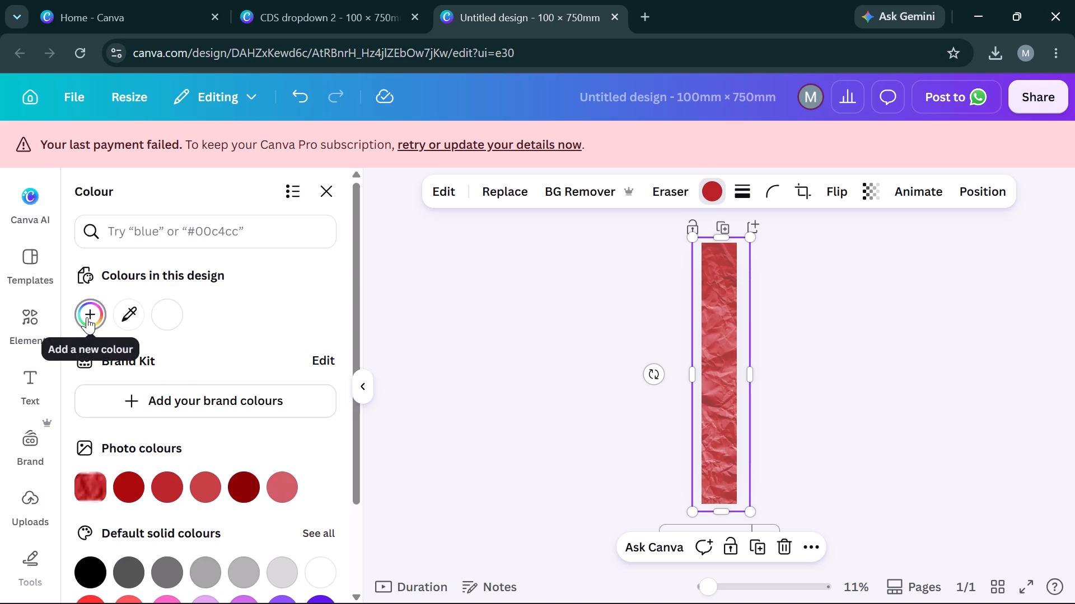
scroll(171, 424, "down", 4)
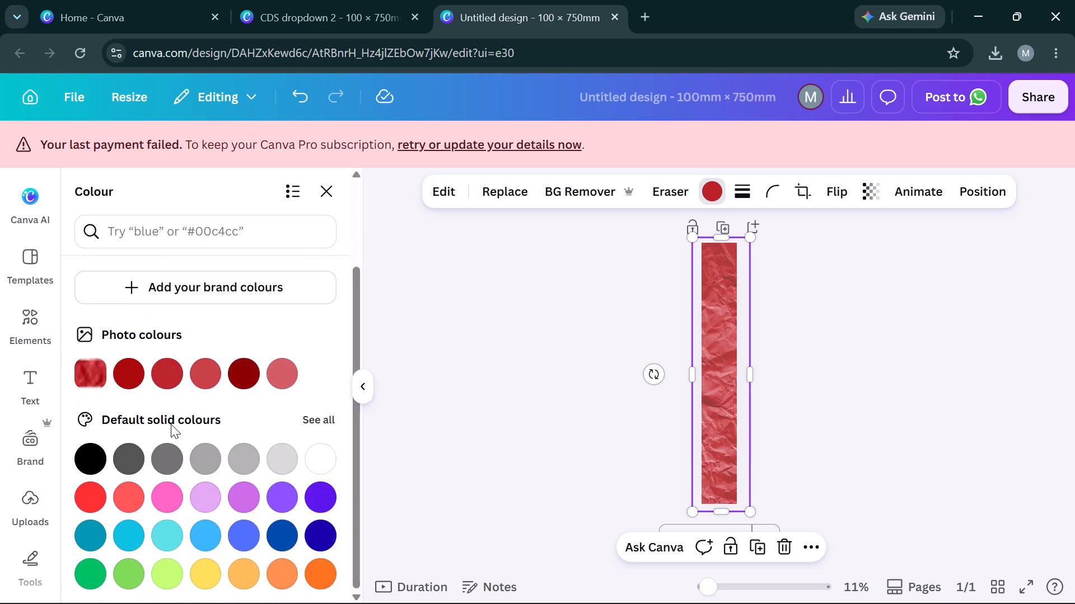
left_click(328, 544)
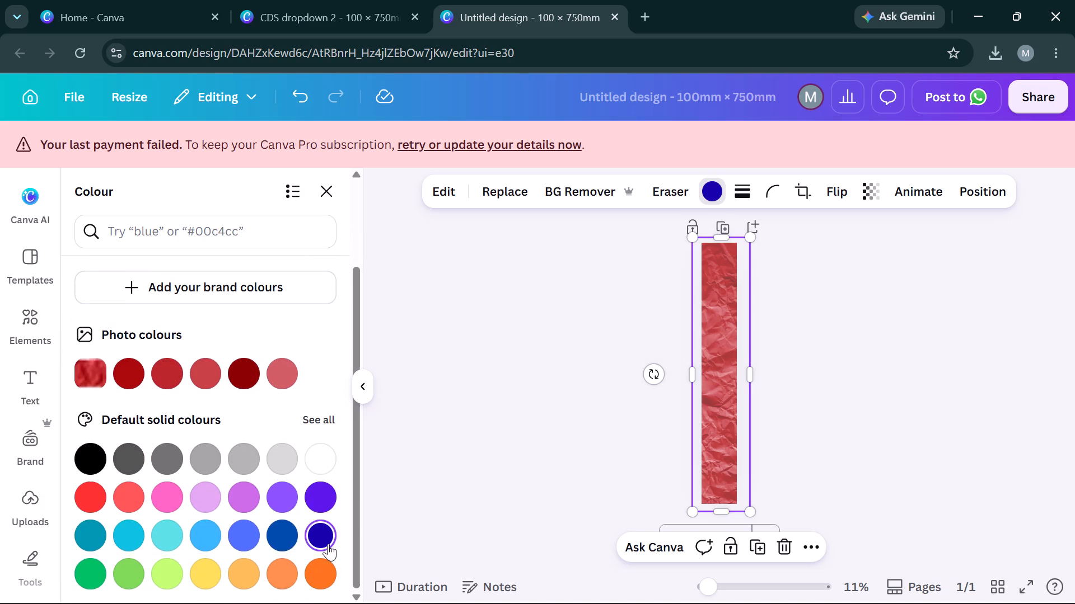
scroll(166, 451, "down", 1)
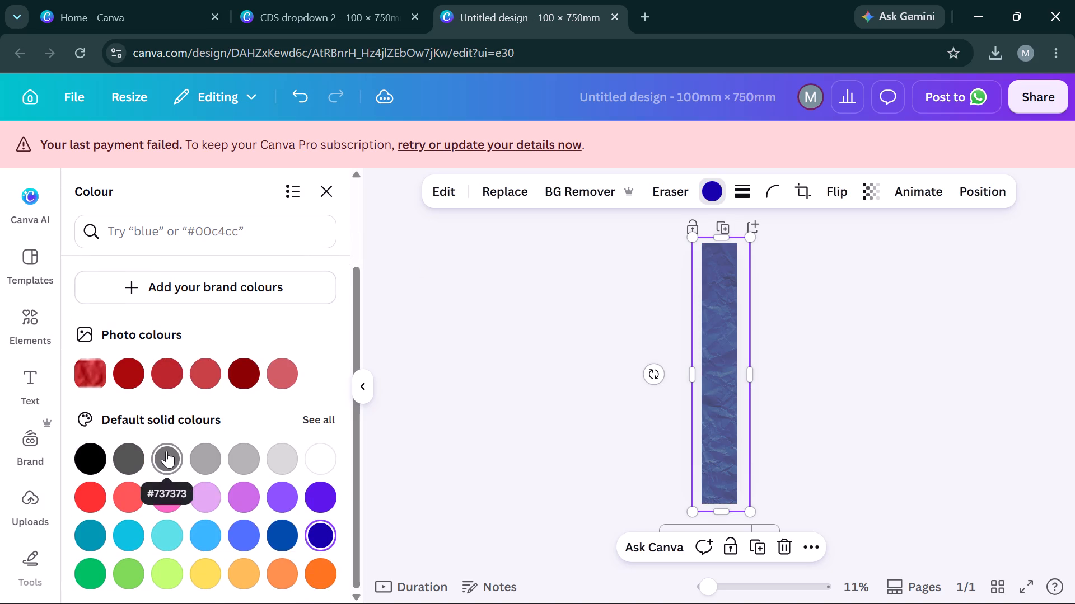
scroll(166, 451, "down", 1)
scroll(315, 431, "down", 1)
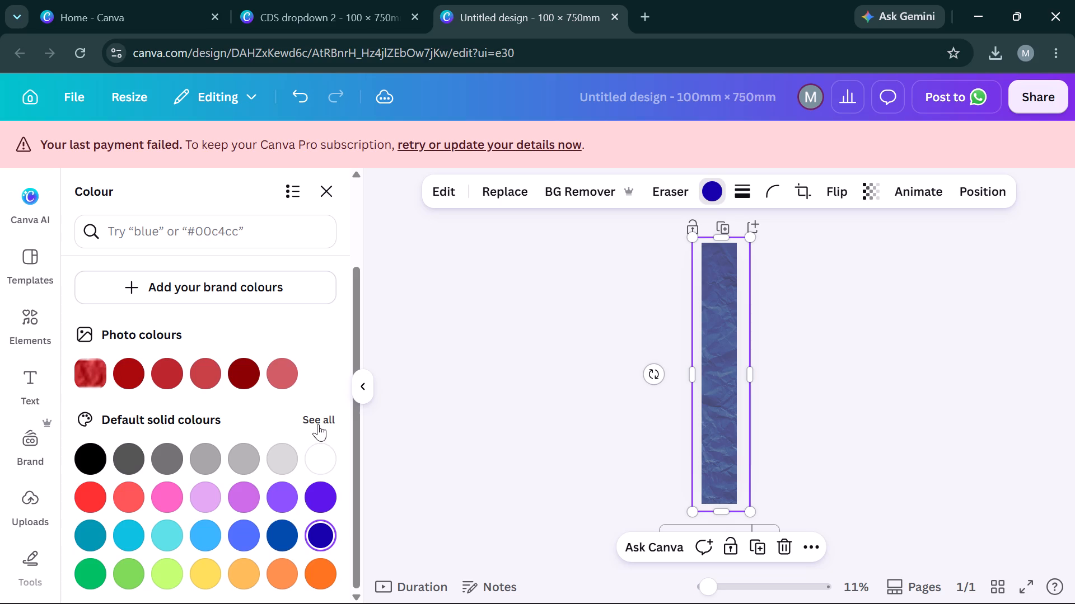
left_click(318, 424)
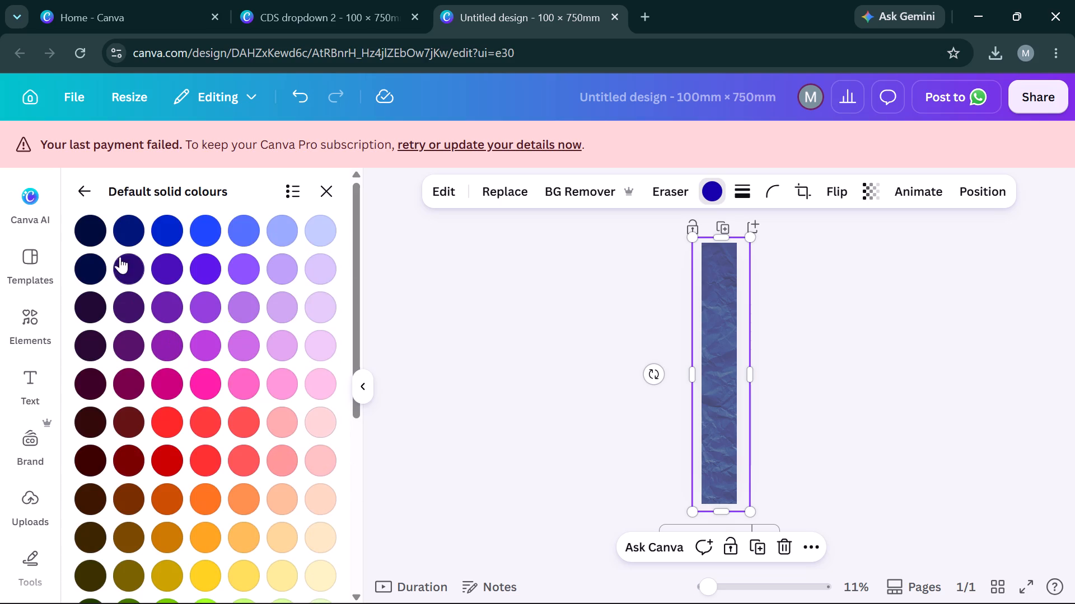
left_click(128, 239)
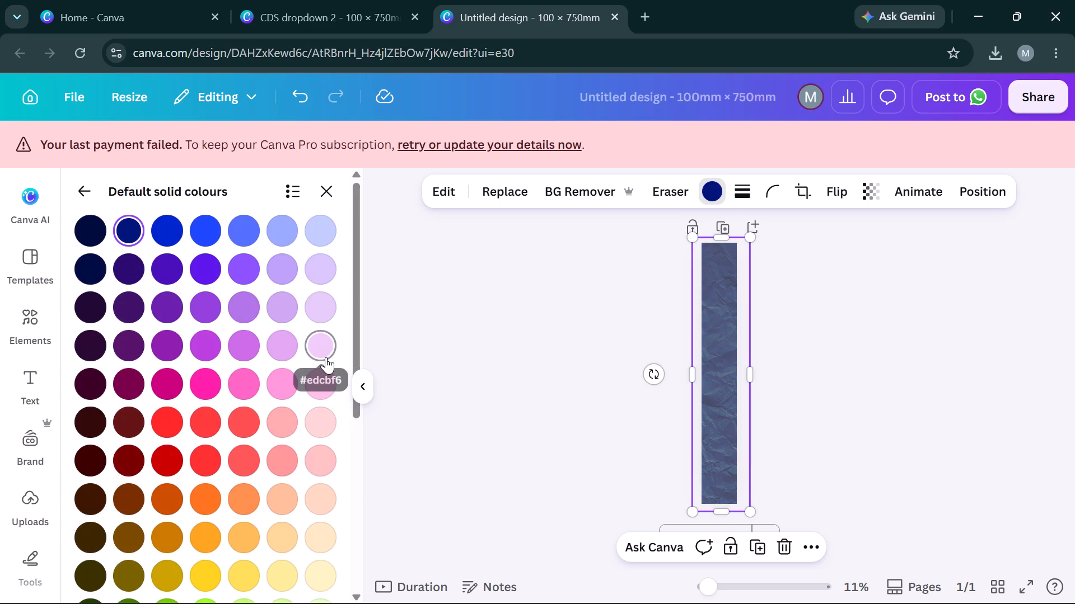
Search Google for "navy blue" in a new incognito window and browse the image results as colour references.
key("ctrl+shift+n")
type("navy blue")
key("Return")
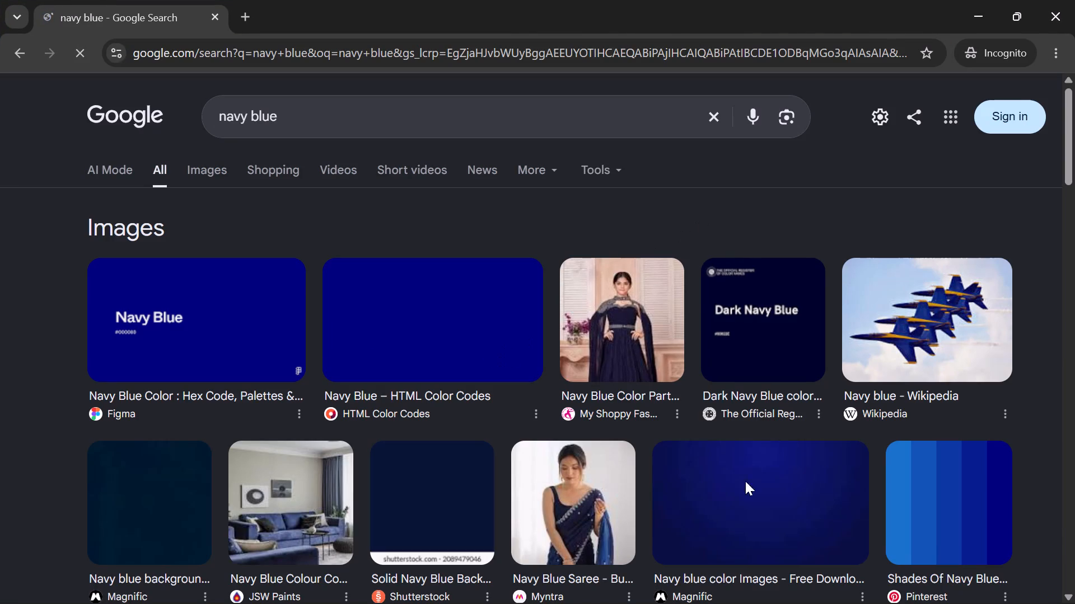
left_click_drag(646, 13, 646, 28)
left_click_drag(646, 28, 661, 224)
scroll(684, 384, "down", 6)
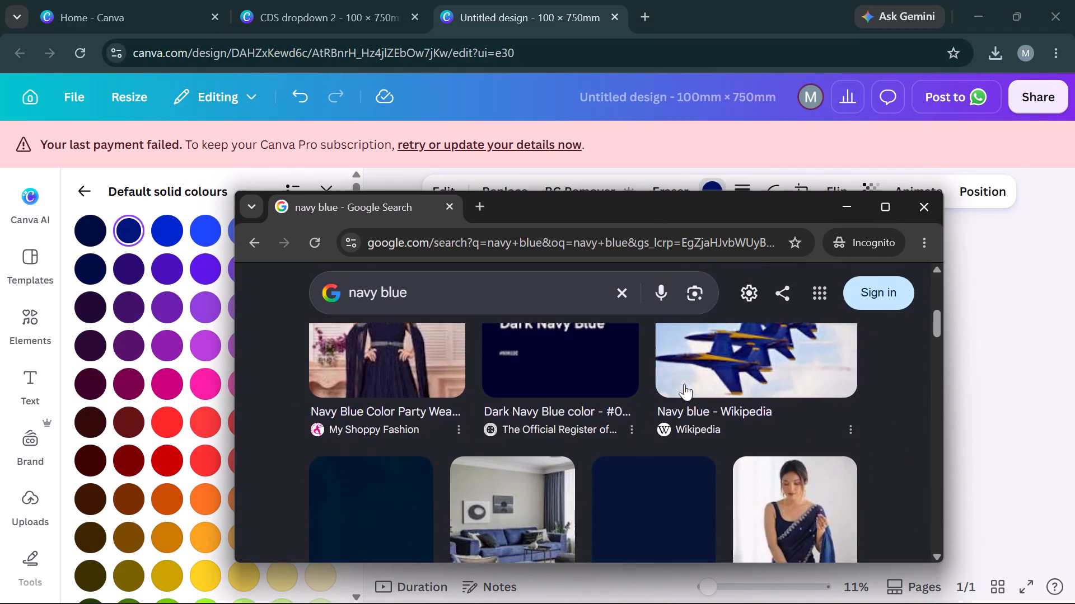
scroll(684, 384, "down", 1)
scroll(684, 384, "up", 1)
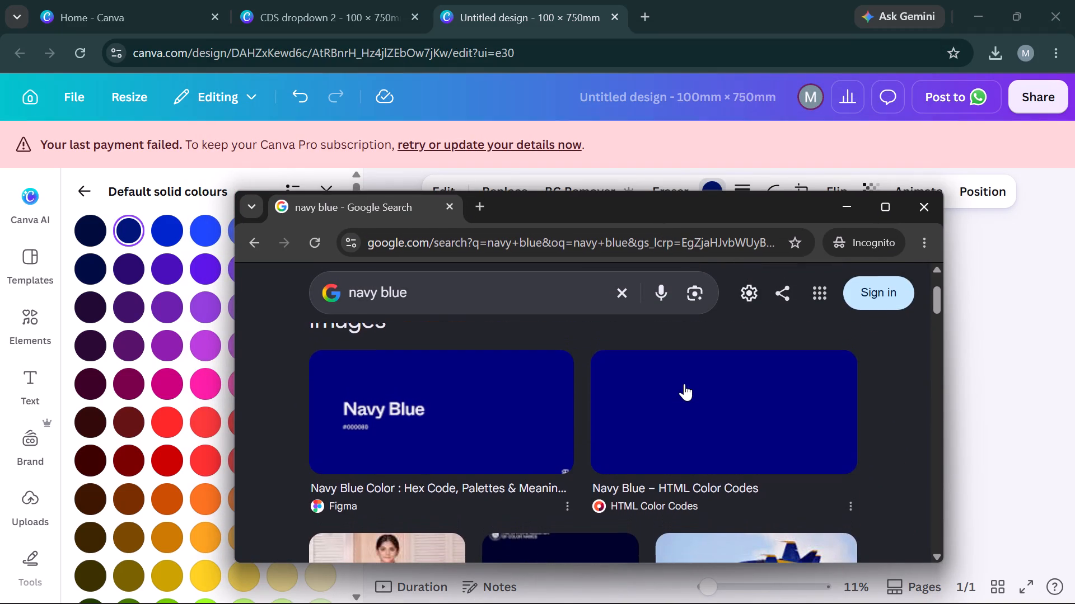
scroll(684, 384, "up", 1)
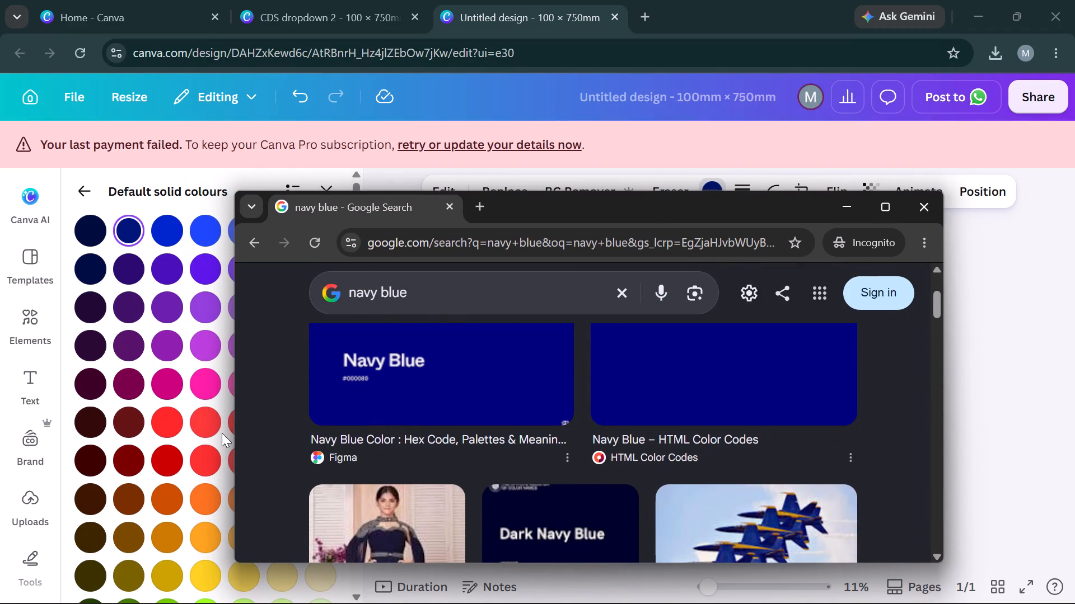
scroll(158, 400, "up", 2)
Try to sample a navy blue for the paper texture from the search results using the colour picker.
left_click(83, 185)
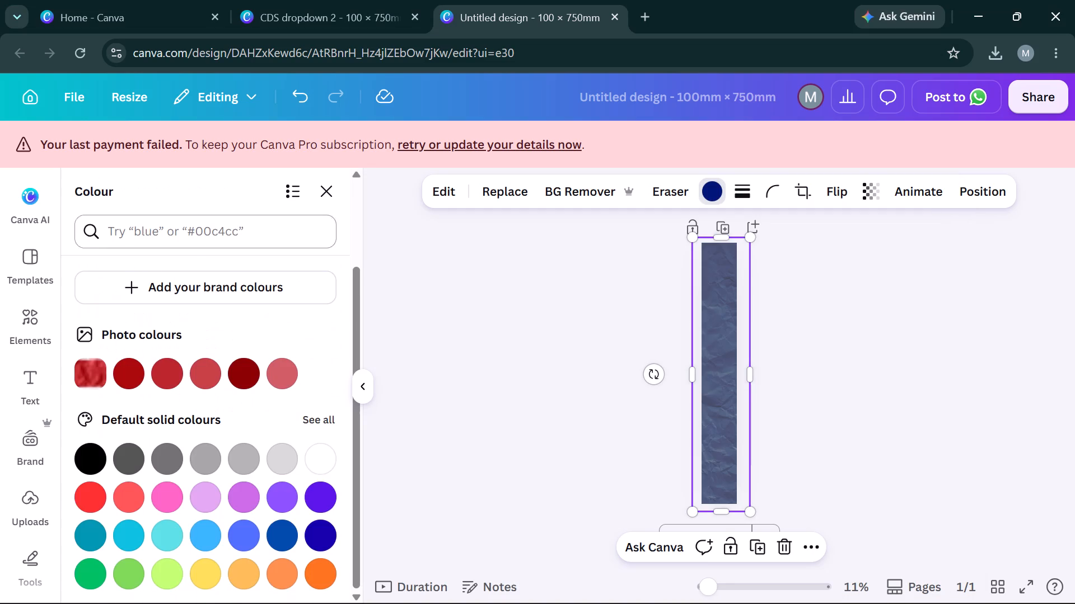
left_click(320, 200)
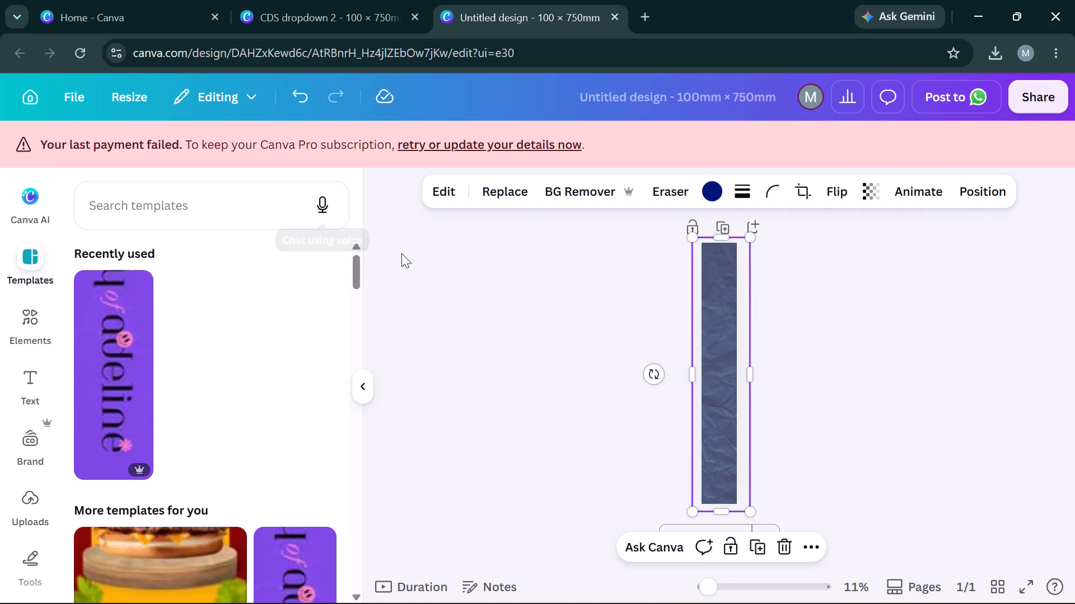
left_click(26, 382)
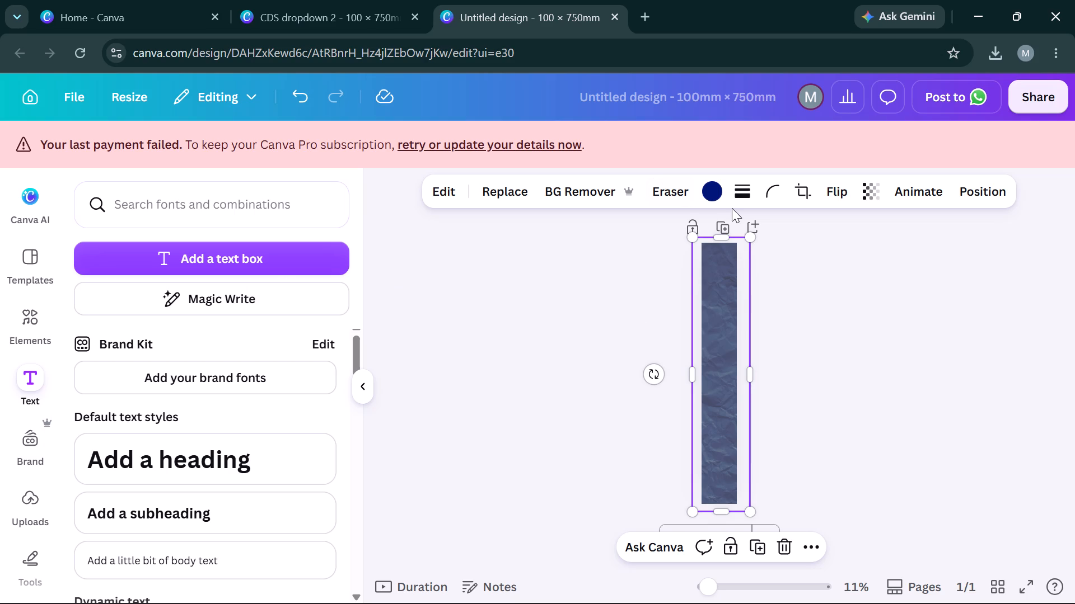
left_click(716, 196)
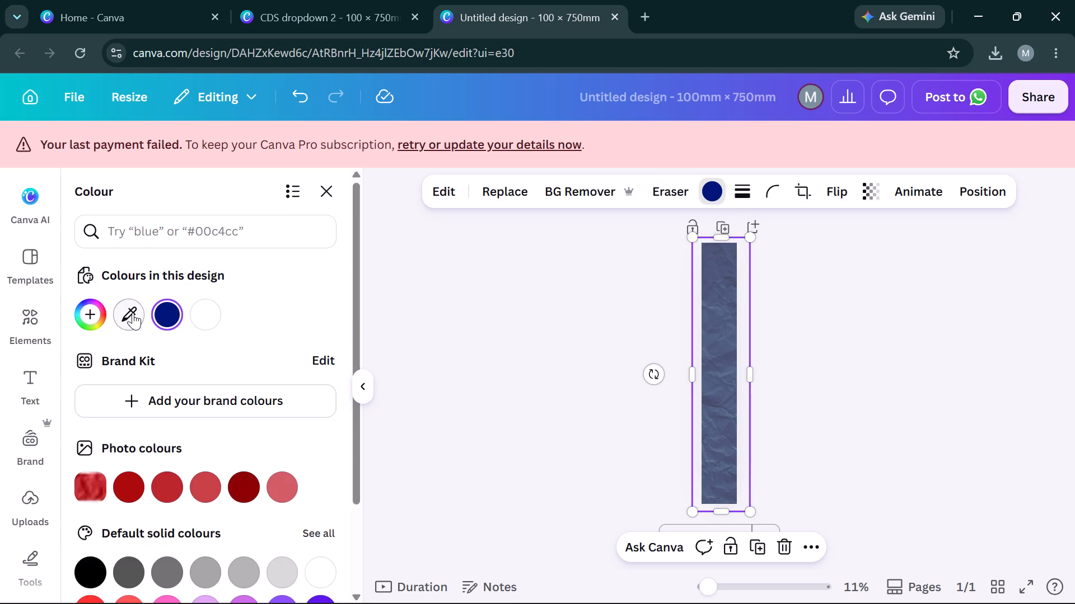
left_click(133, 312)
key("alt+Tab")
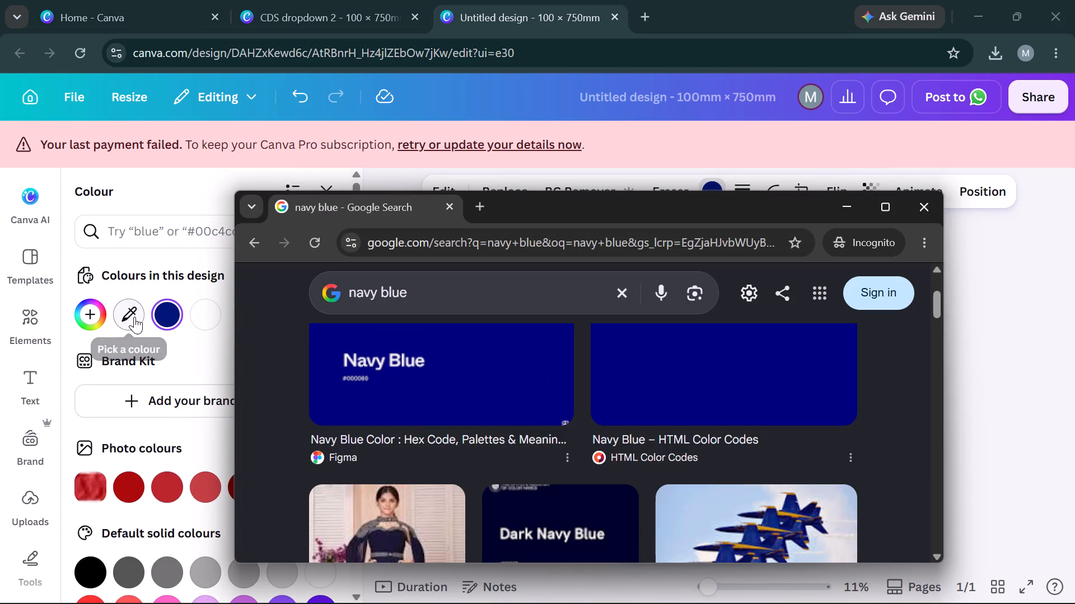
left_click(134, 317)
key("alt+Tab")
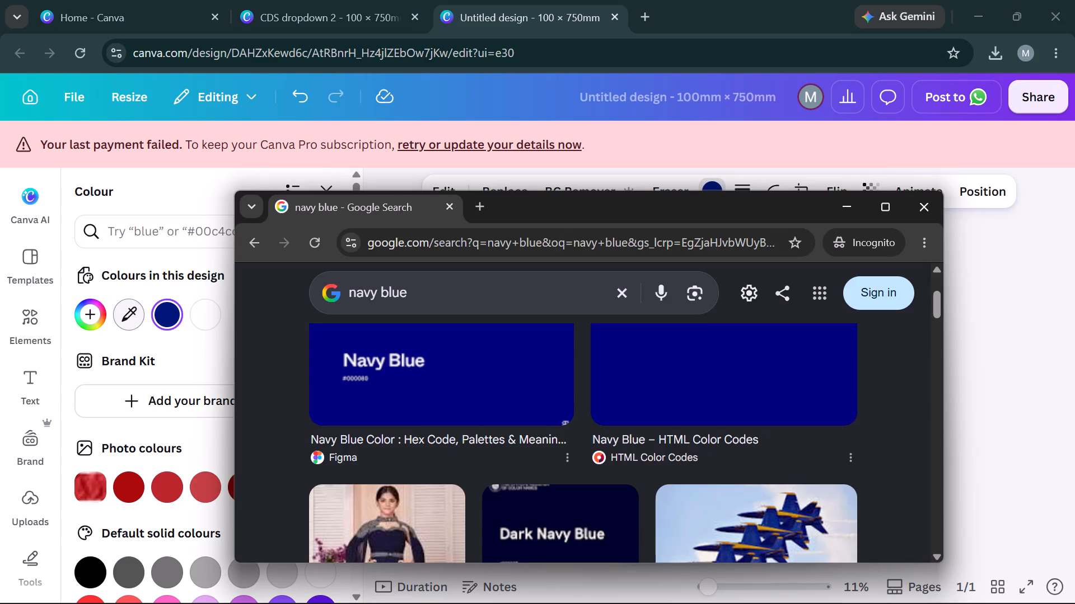
Arrange the navy blue search window and the untitled design window side by side.
left_click_drag(578, 206, 1073, 339)
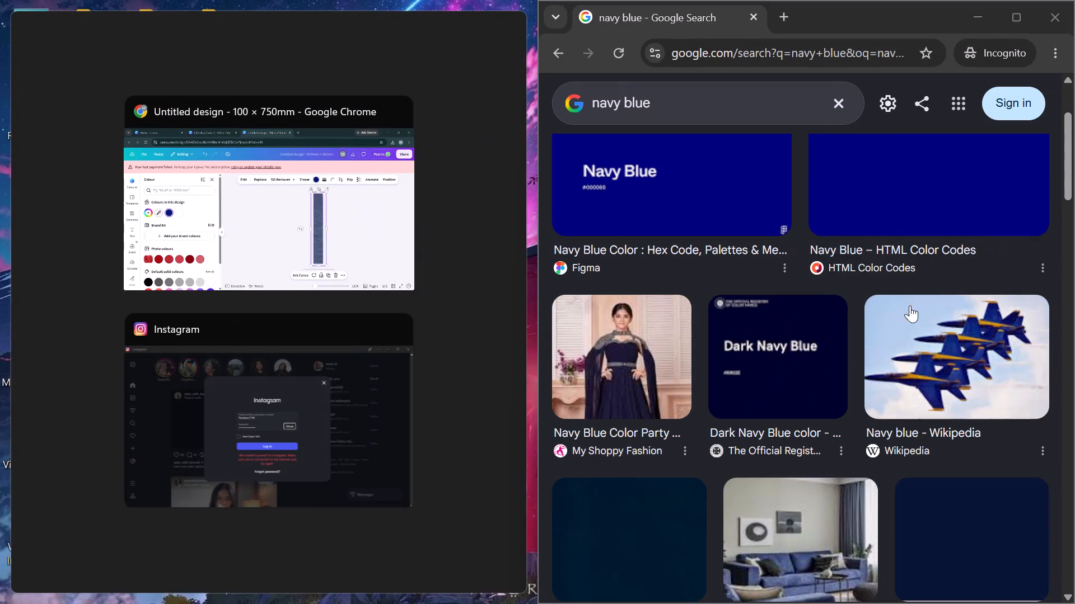
left_click(331, 246)
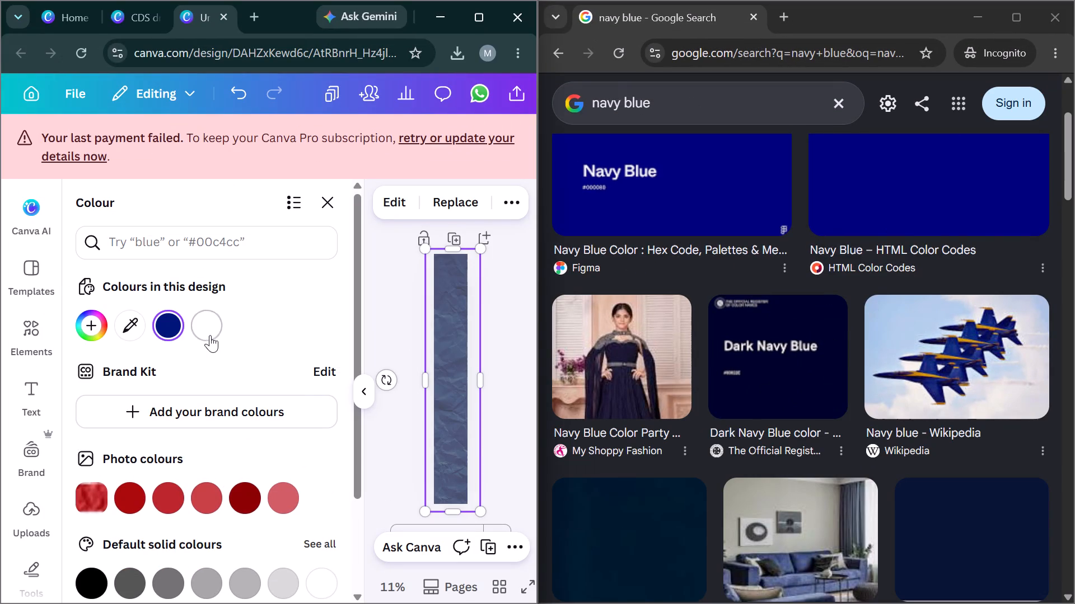
Examine the navy blue search results and expand the AI overview to check the colour code.
scroll(800, 239, "up", 1)
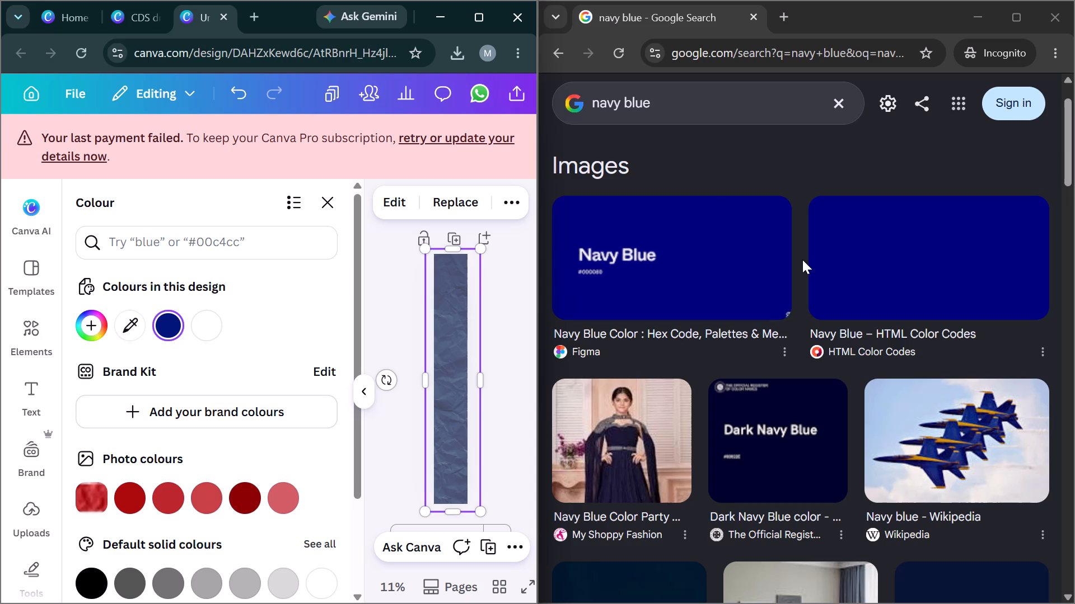
scroll(802, 259, "down", 5)
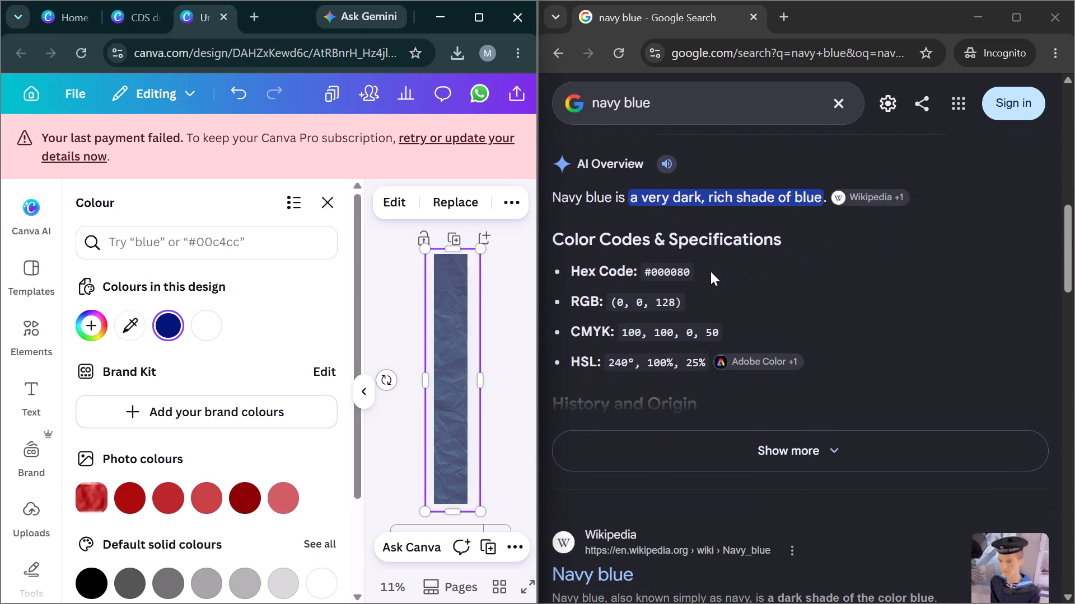
left_click(747, 448)
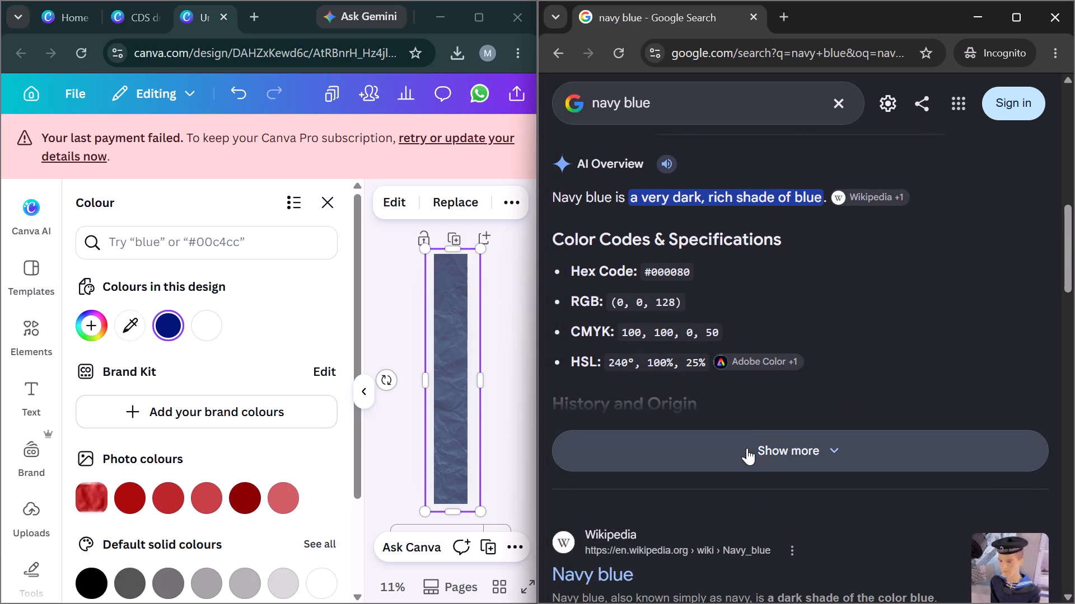
scroll(820, 317, "down", 2)
scroll(820, 317, "up", 1)
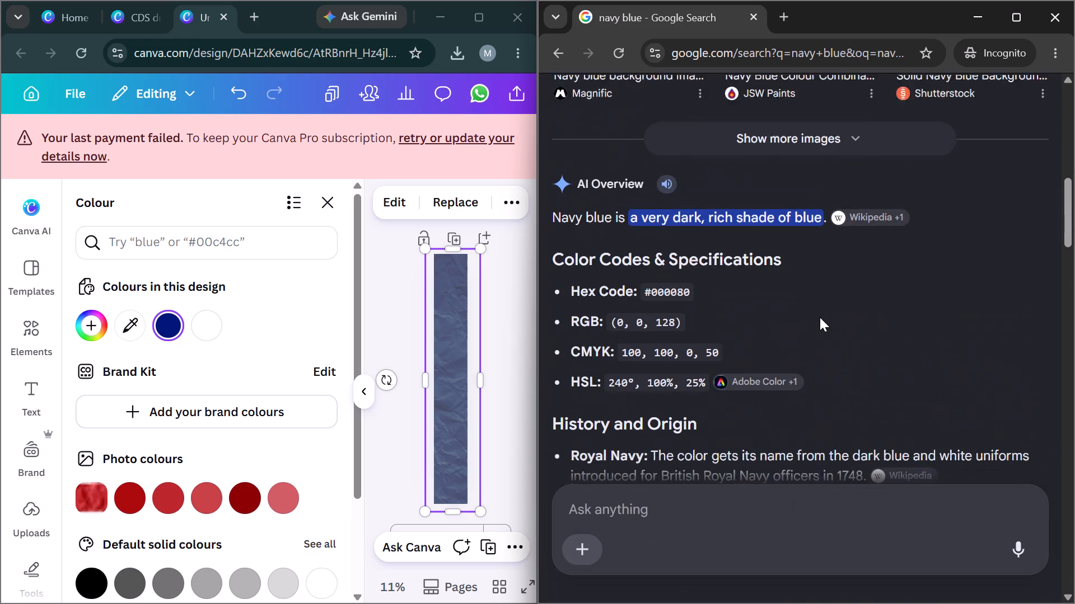
scroll(820, 317, "up", 1)
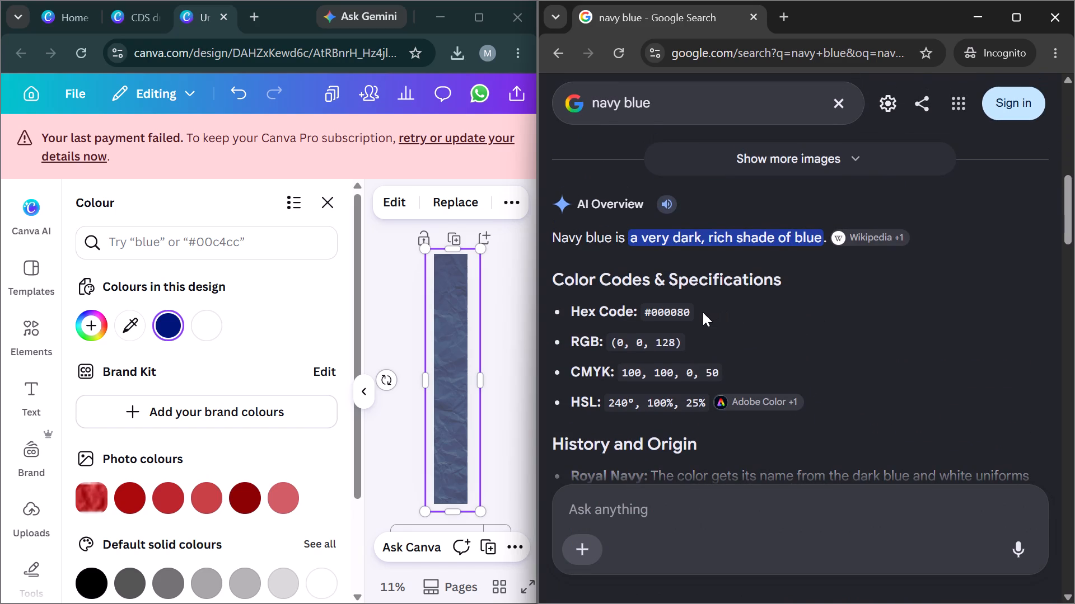
Read through the AI overview of navy blue, from its colour codes to its symbolism and colour pairings.
scroll(703, 312, "down", 2)
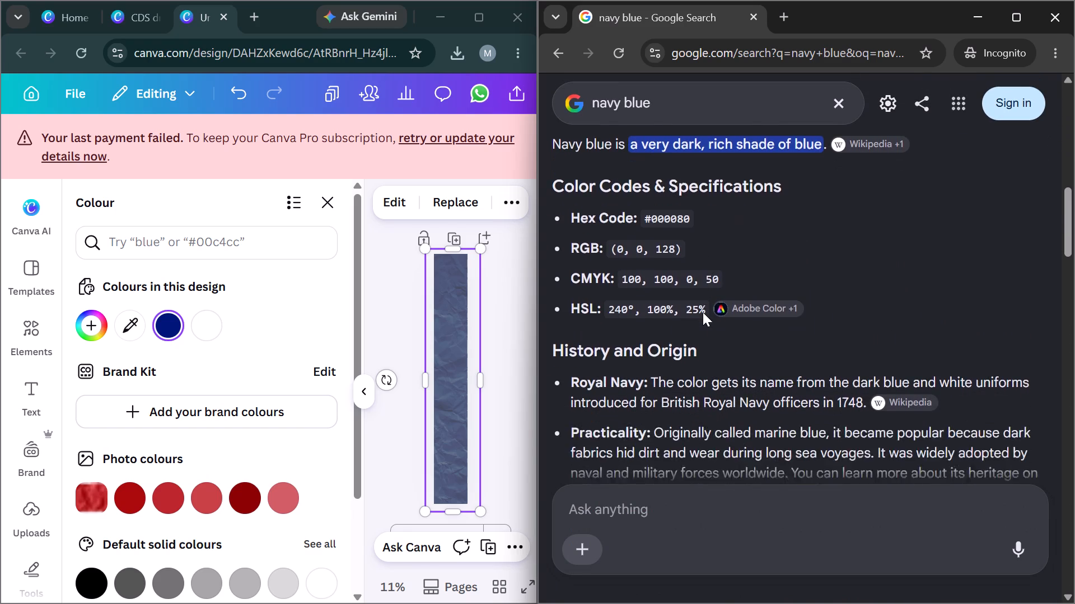
scroll(703, 312, "down", 4)
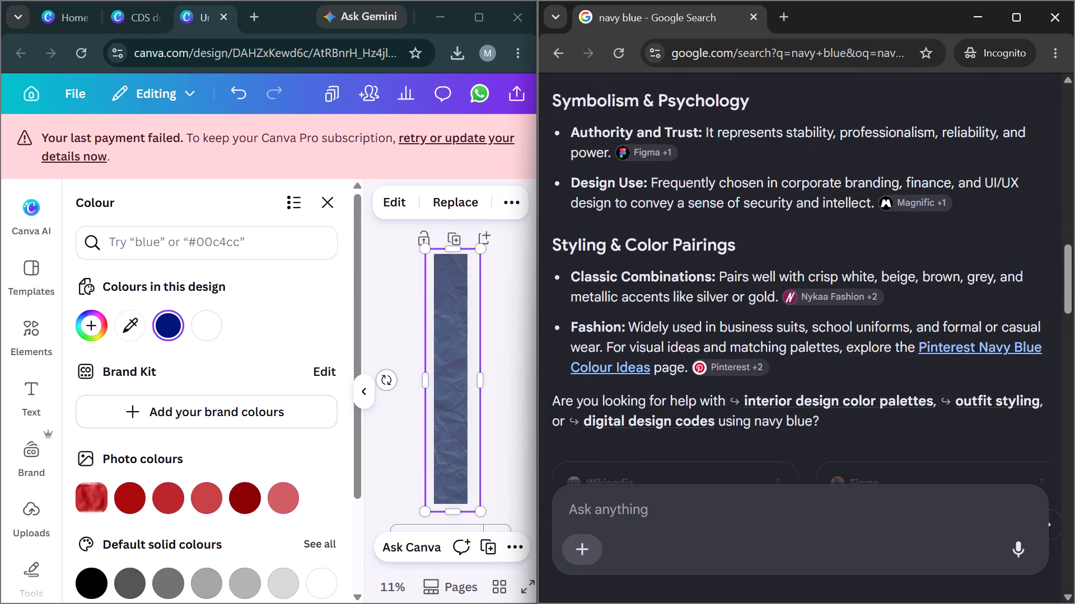
scroll(703, 312, "down", 2)
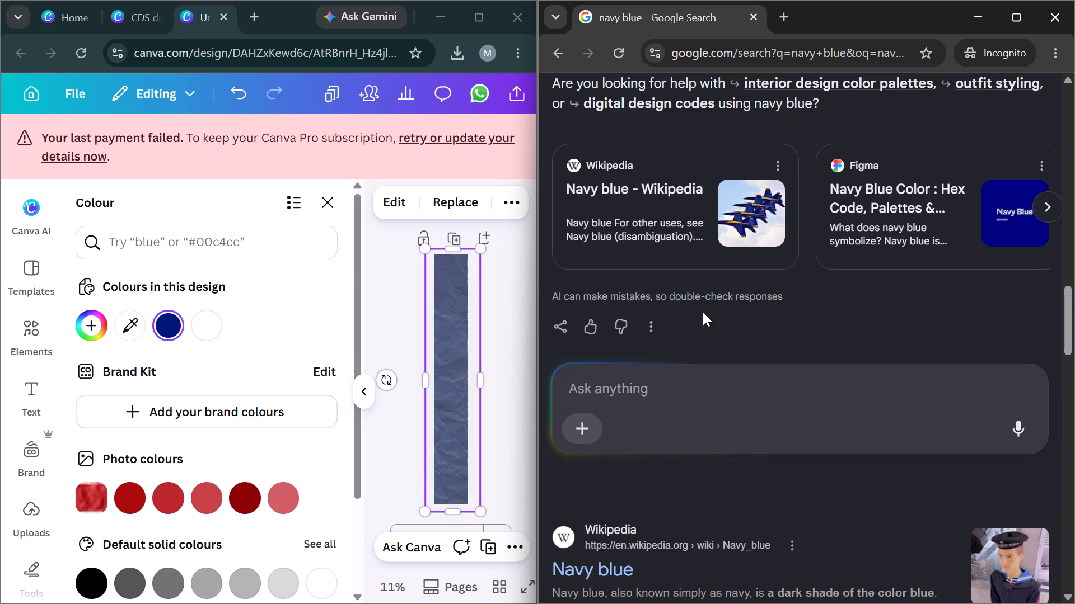
scroll(703, 312, "up", 4)
scroll(703, 312, "down", 2)
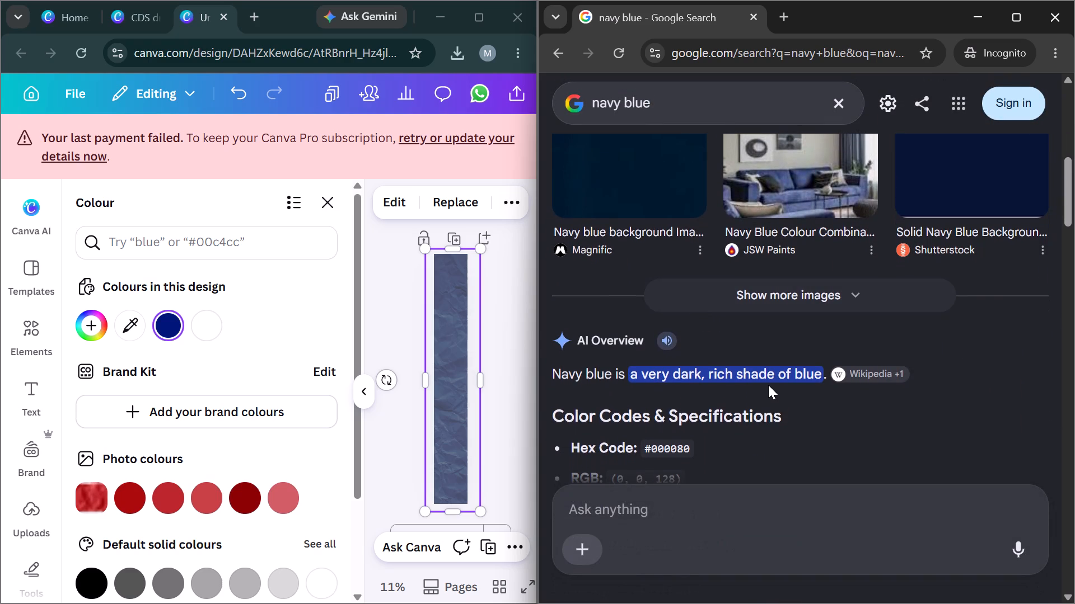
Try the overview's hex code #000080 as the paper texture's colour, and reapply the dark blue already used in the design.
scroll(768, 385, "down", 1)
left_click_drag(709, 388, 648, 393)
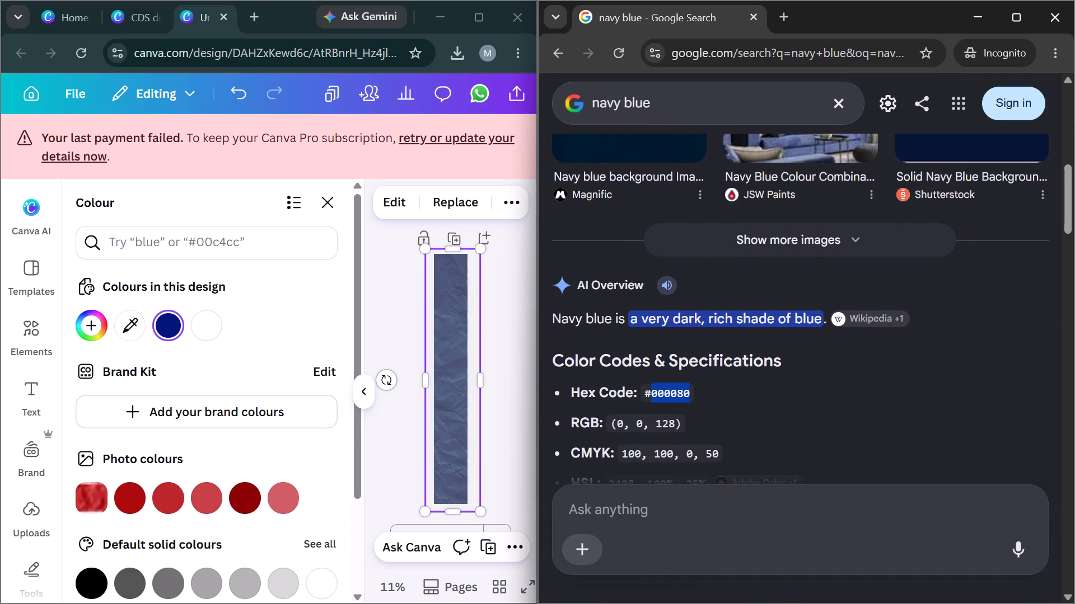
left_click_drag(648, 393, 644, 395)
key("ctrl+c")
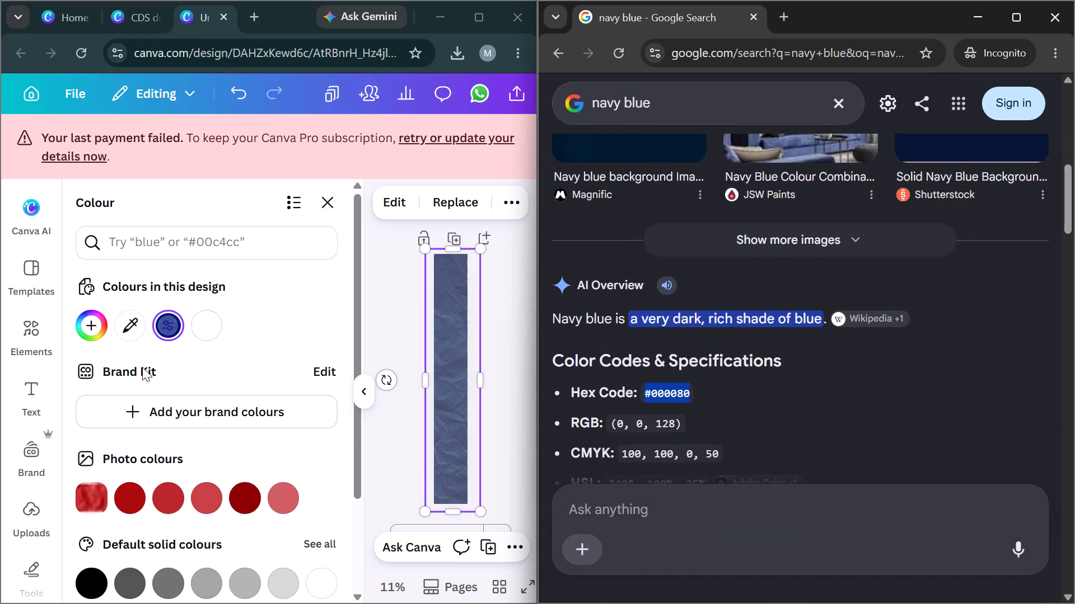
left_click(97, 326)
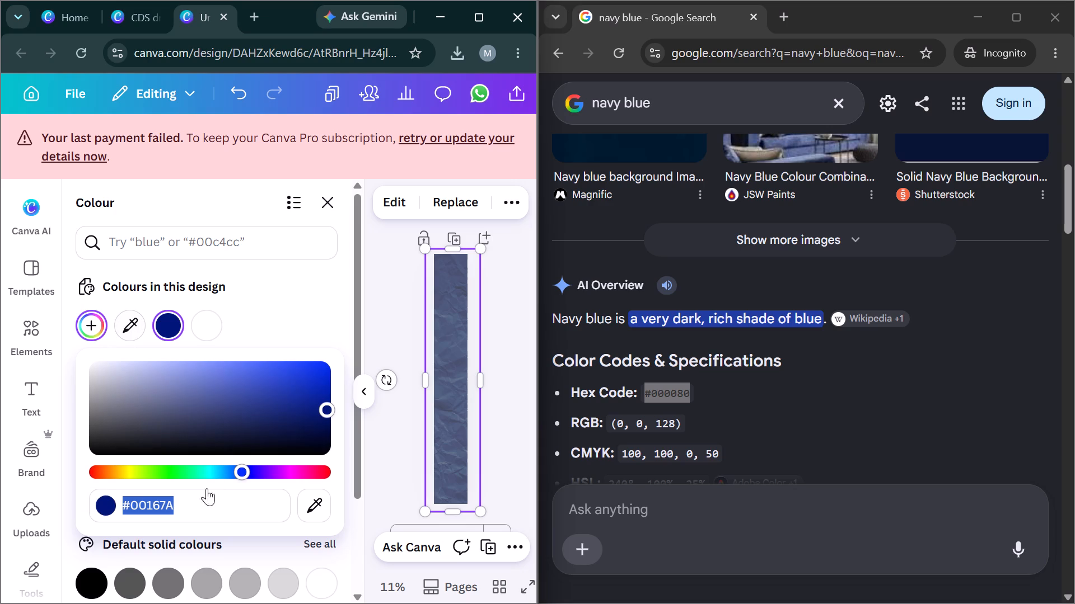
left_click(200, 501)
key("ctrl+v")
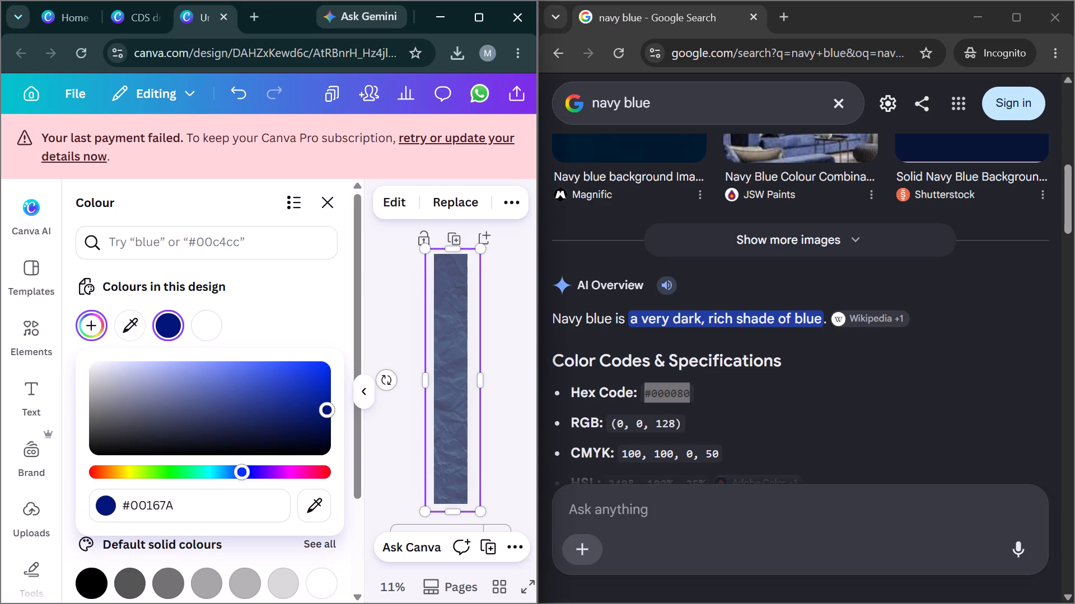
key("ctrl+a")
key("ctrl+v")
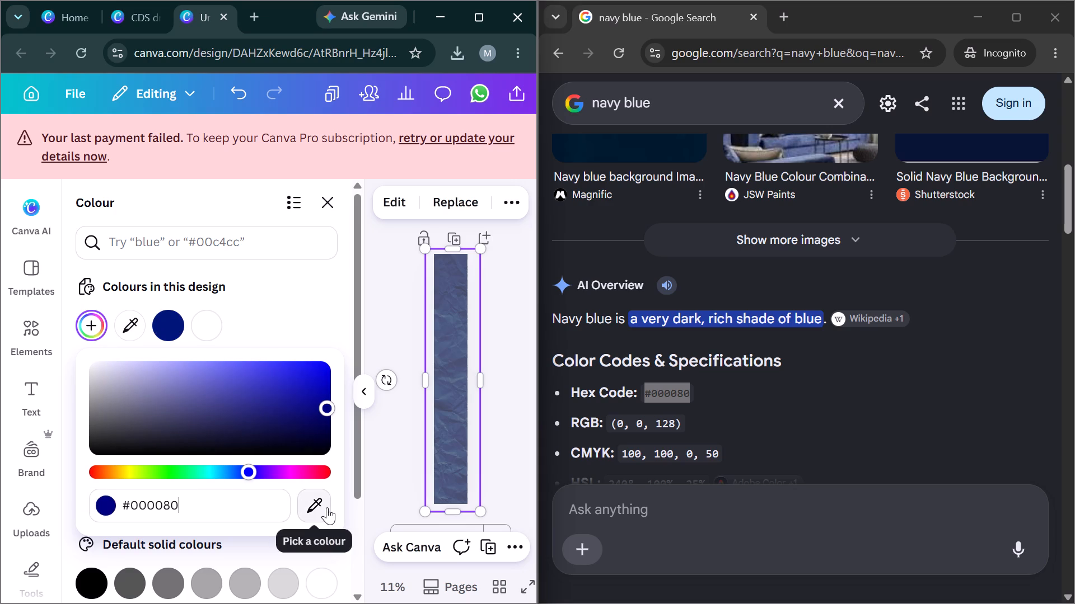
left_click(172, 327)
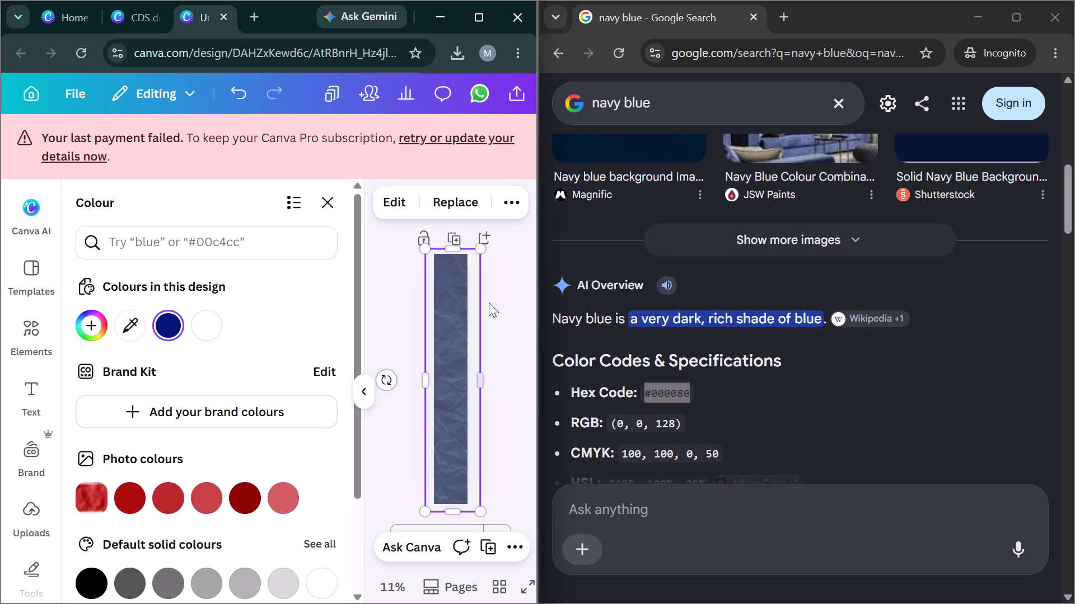
Close the navy blue search window and maximise the untitled design window.
scroll(489, 303, "left", 1)
left_click(1068, 2)
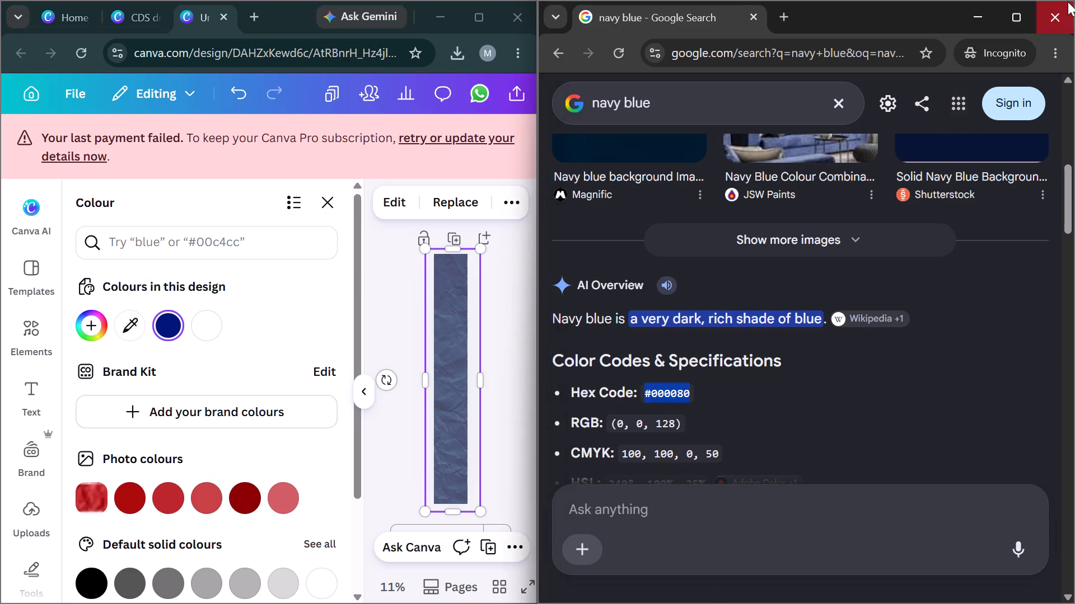
left_click(473, 21)
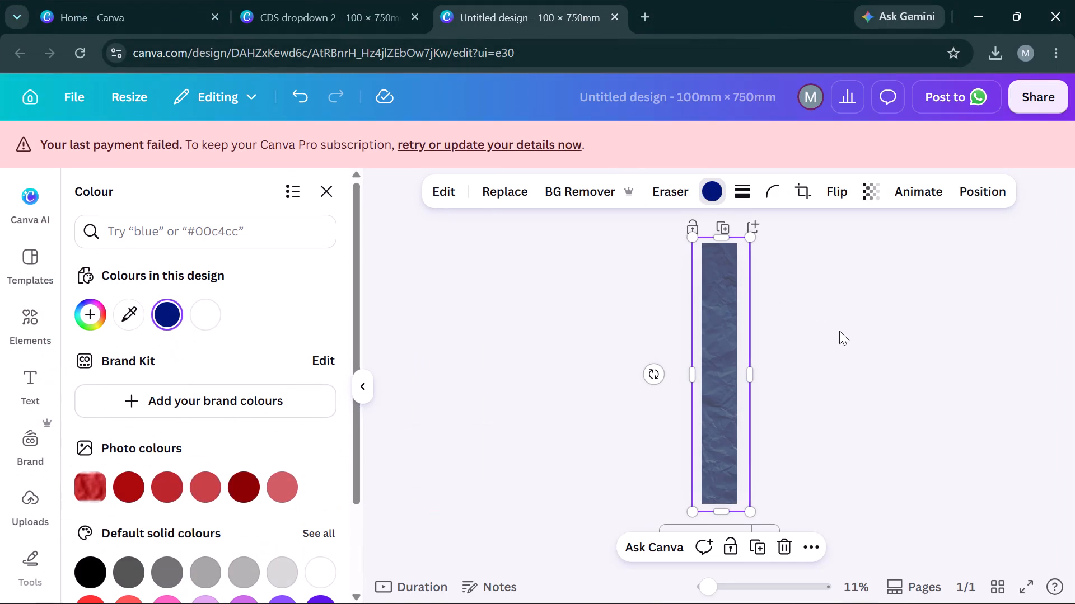
Set the blue crumpled-paper texture's transparency value to 100.
left_click(716, 191)
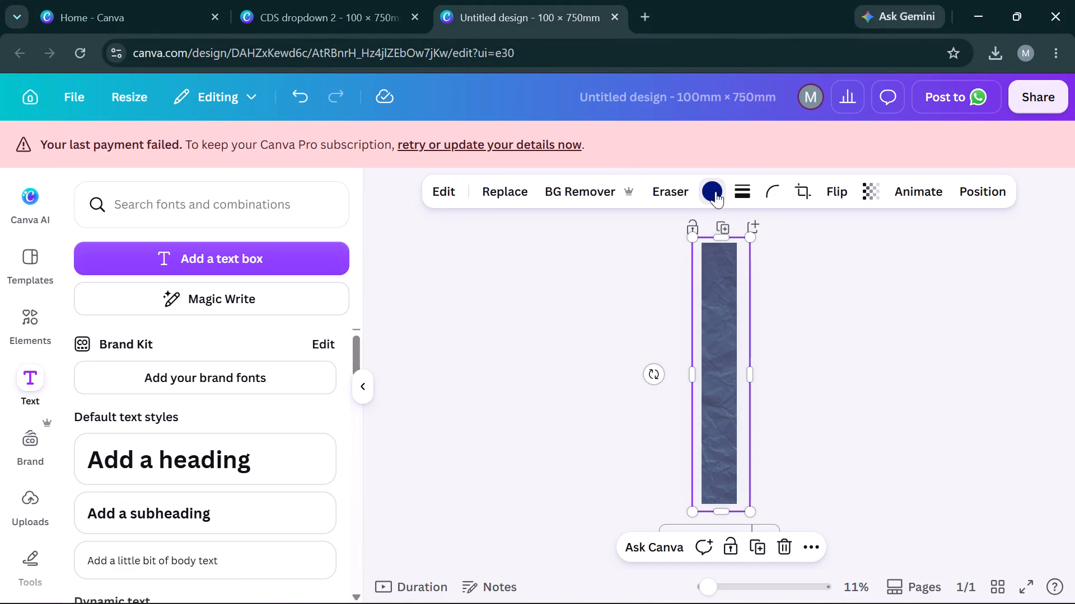
left_click(878, 200)
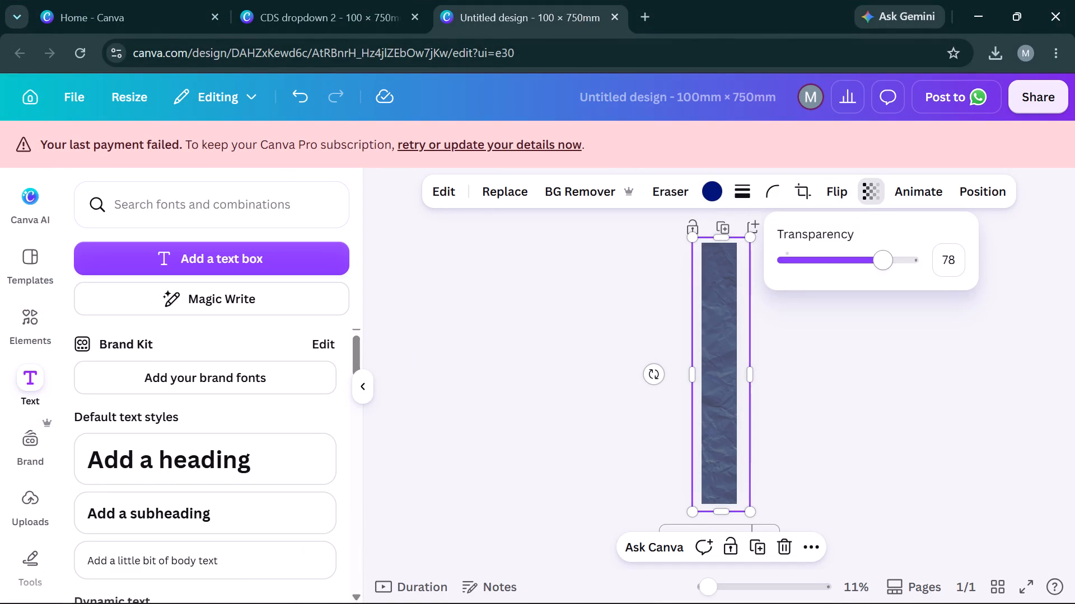
left_click_drag(889, 265, 946, 262)
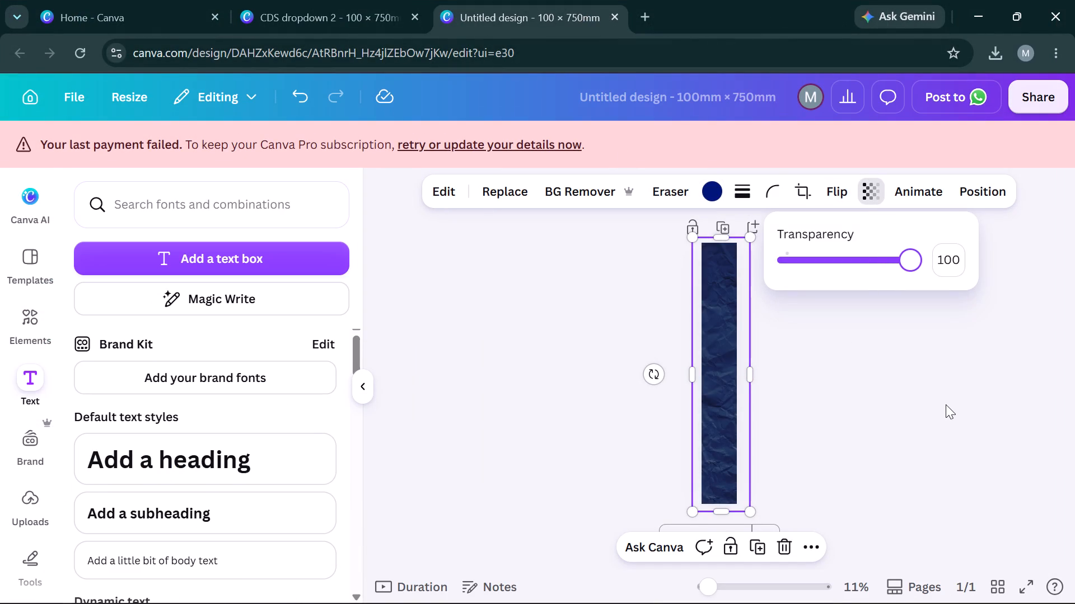
left_click(946, 404)
Search the elements library for "blue paper".
scroll(946, 404, "up", 1)
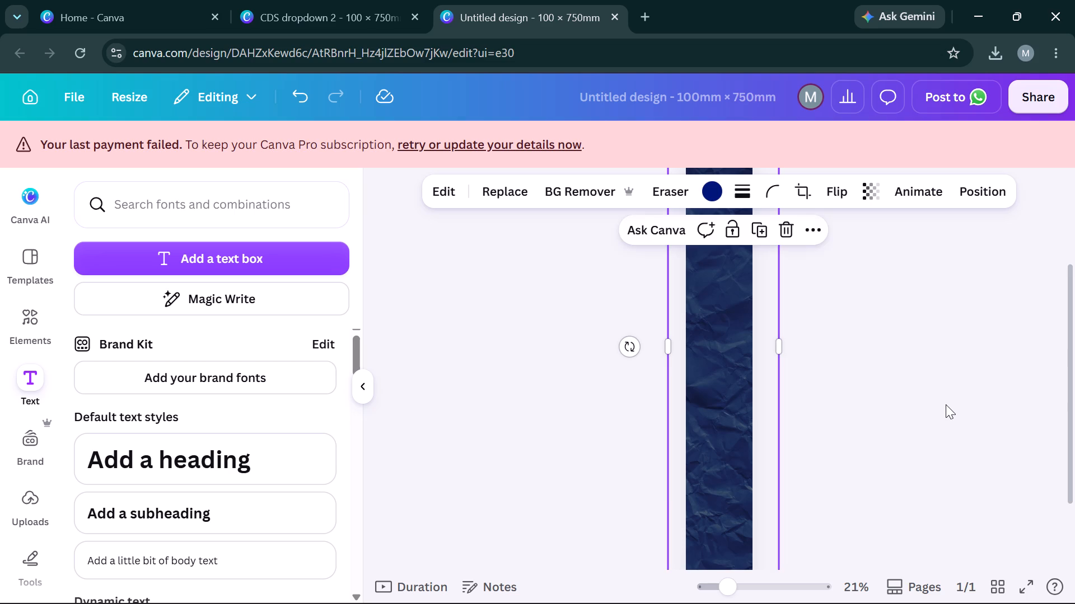
scroll(946, 404, "up", 3)
scroll(946, 404, "down", 4)
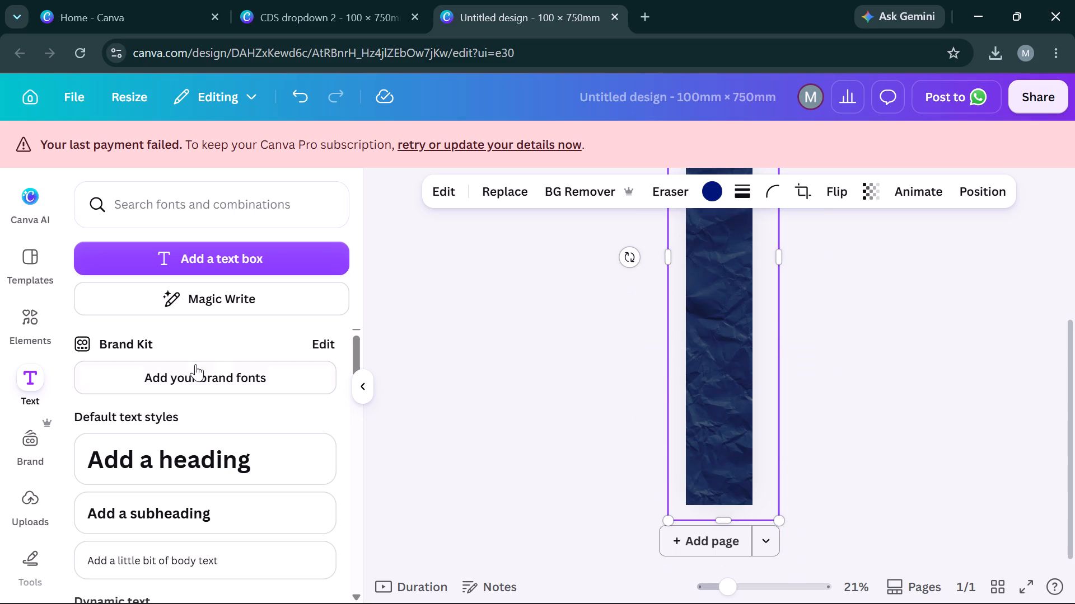
left_click(28, 307)
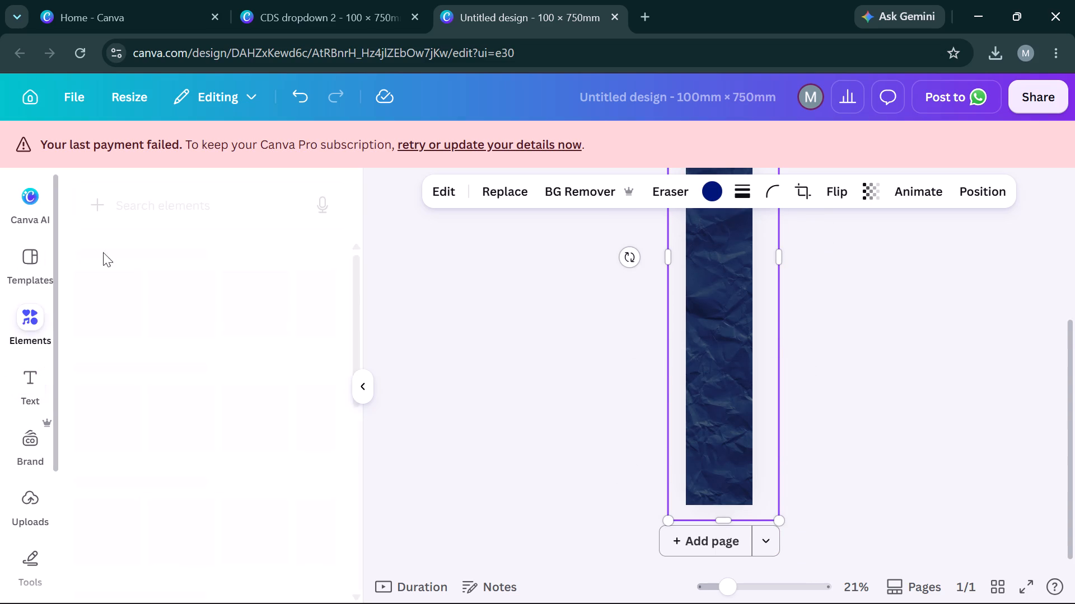
left_click(212, 196)
type("blue paper")
key("Return")
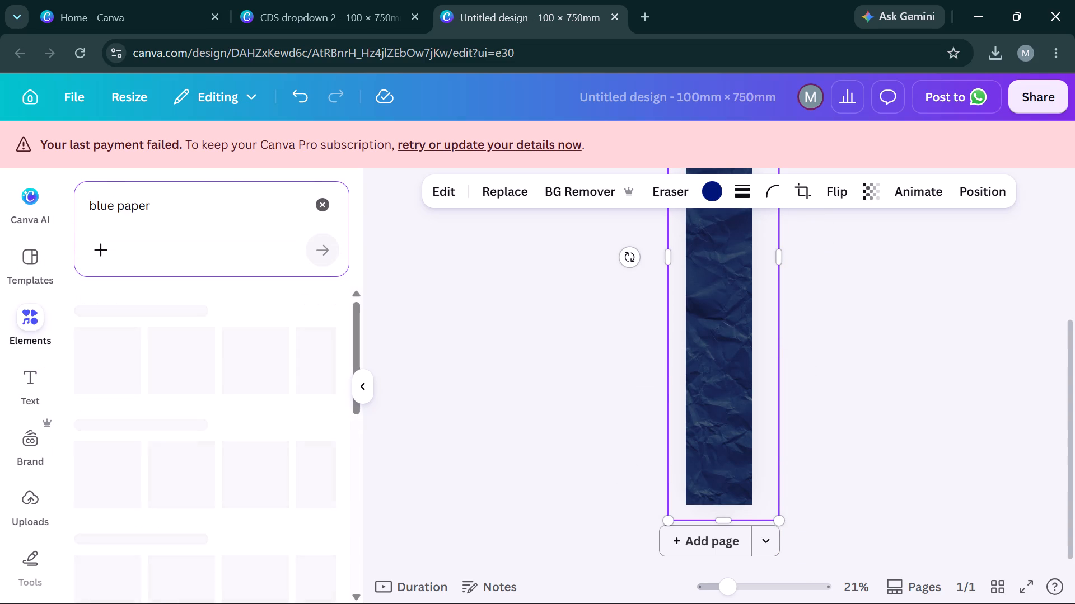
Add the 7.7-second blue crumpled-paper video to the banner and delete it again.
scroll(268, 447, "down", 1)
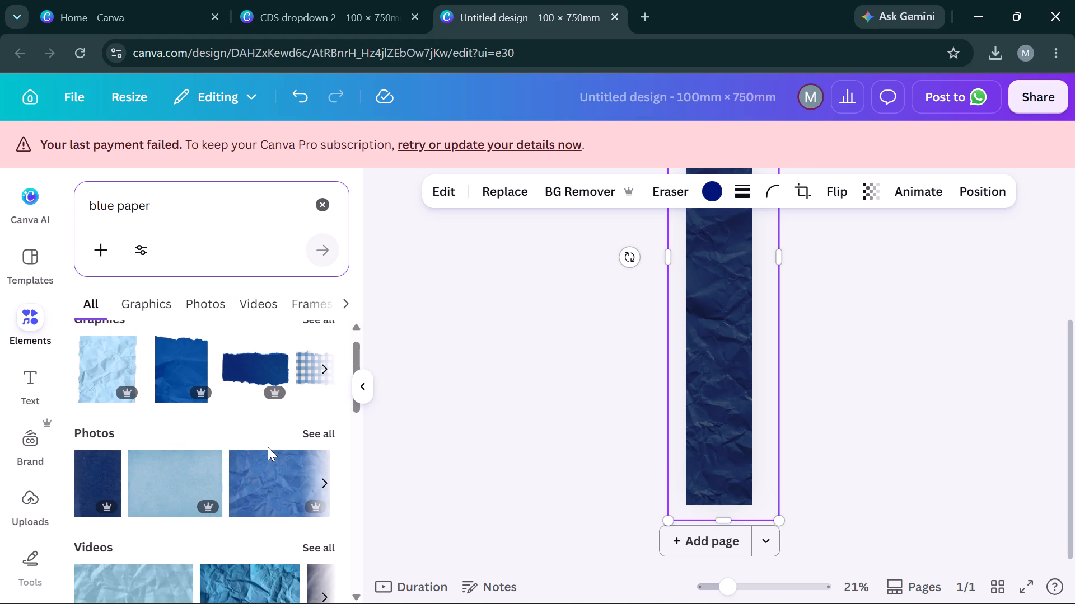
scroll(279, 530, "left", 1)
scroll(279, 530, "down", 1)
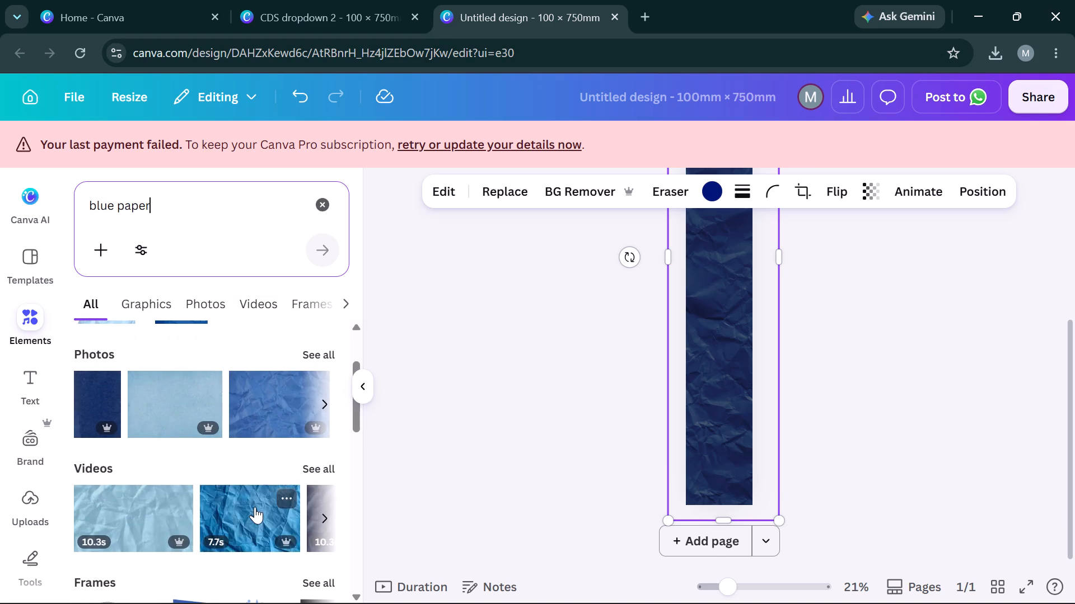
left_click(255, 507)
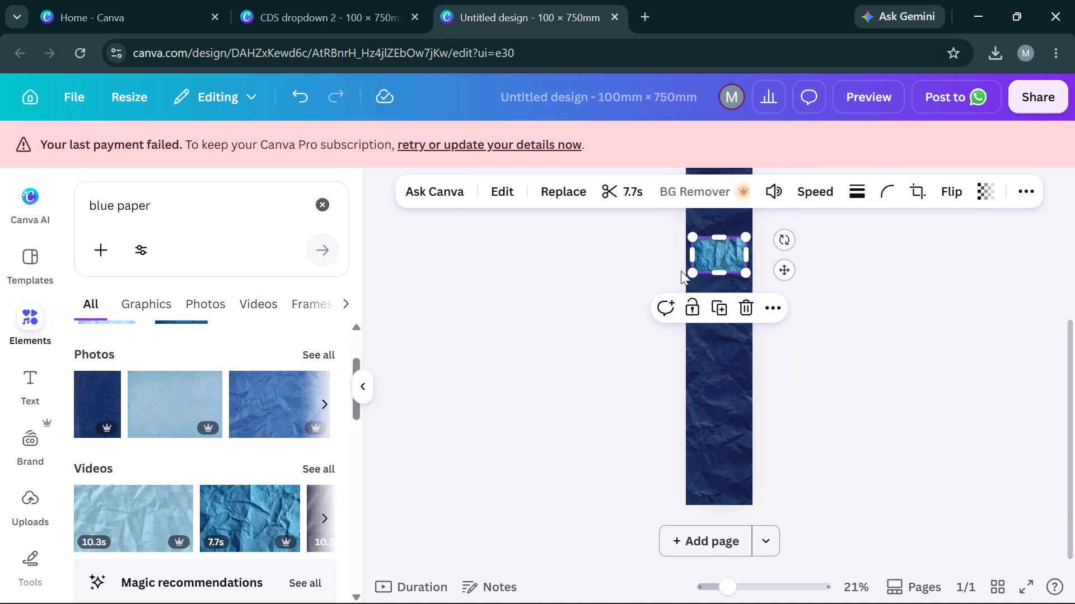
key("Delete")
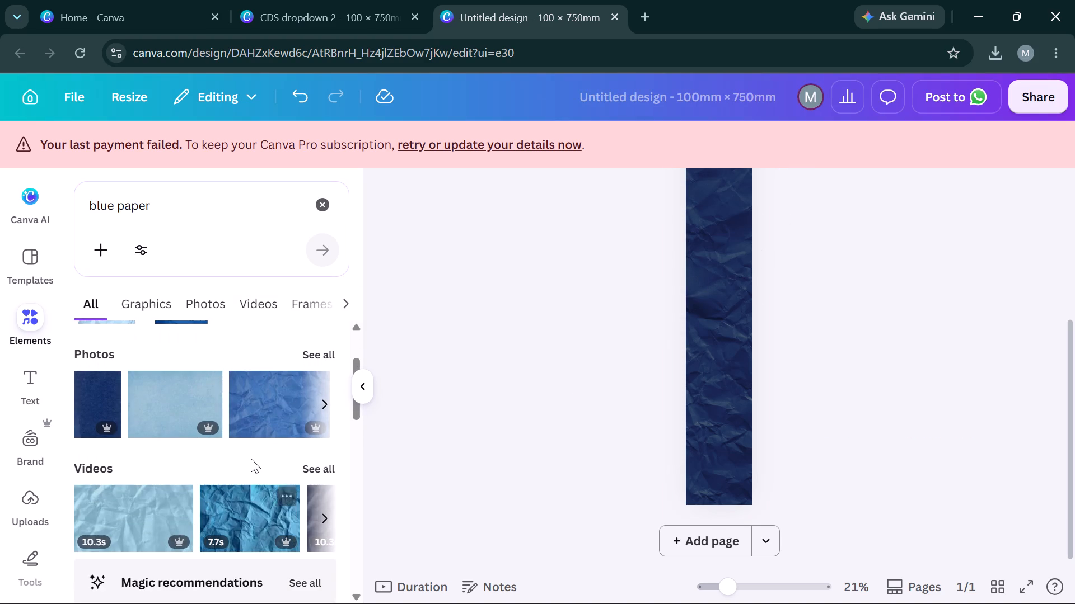
Show all blue paper graphics and add the torn paper with the blue watercolour gradient to the banner.
scroll(254, 457, "up", 1)
left_click(309, 341)
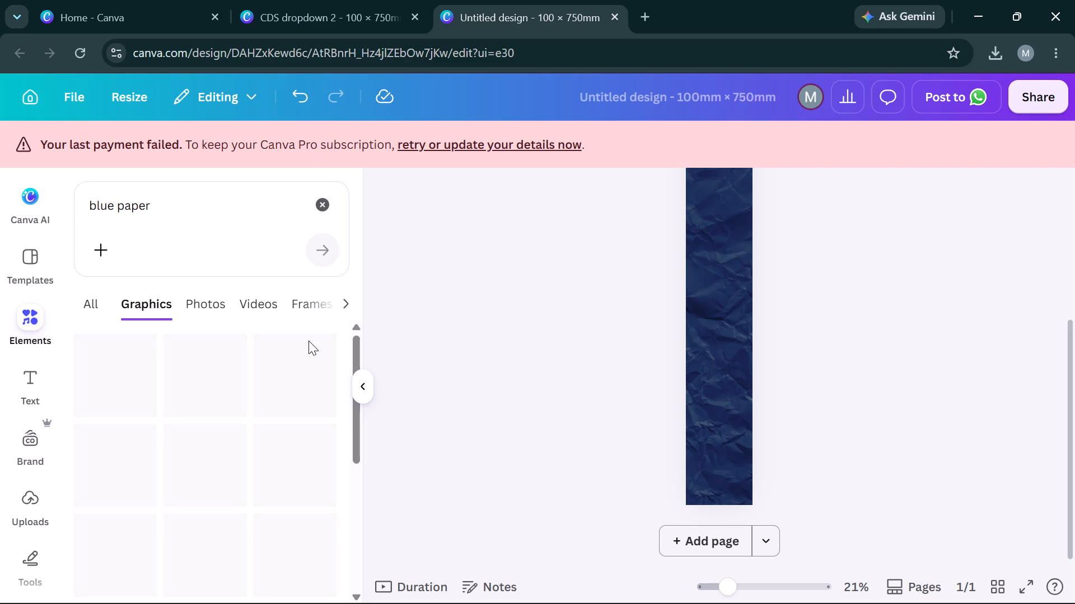
scroll(191, 426, "down", 2)
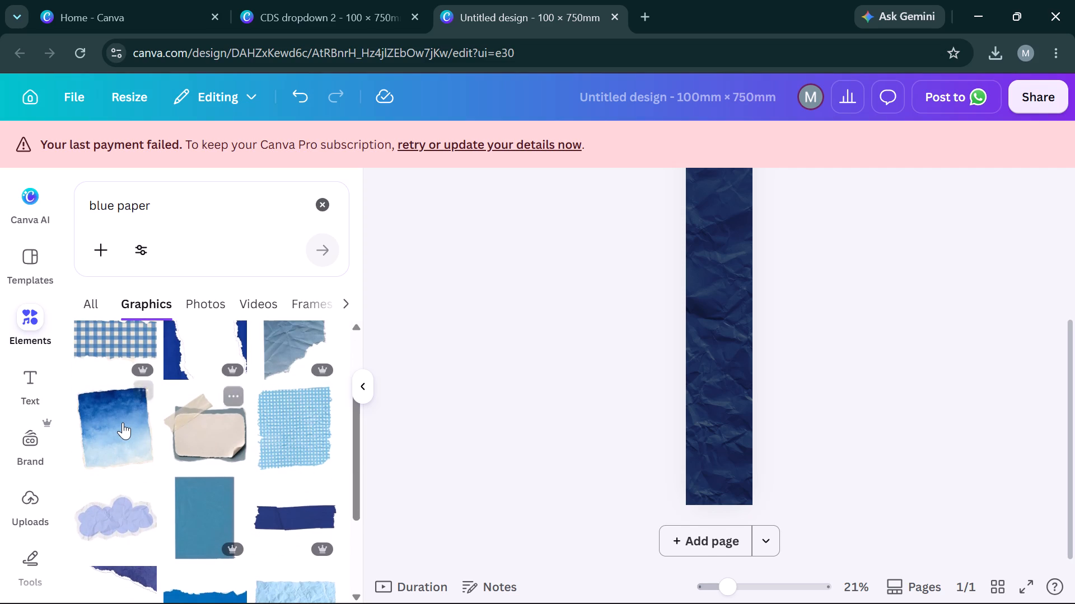
left_click(123, 422)
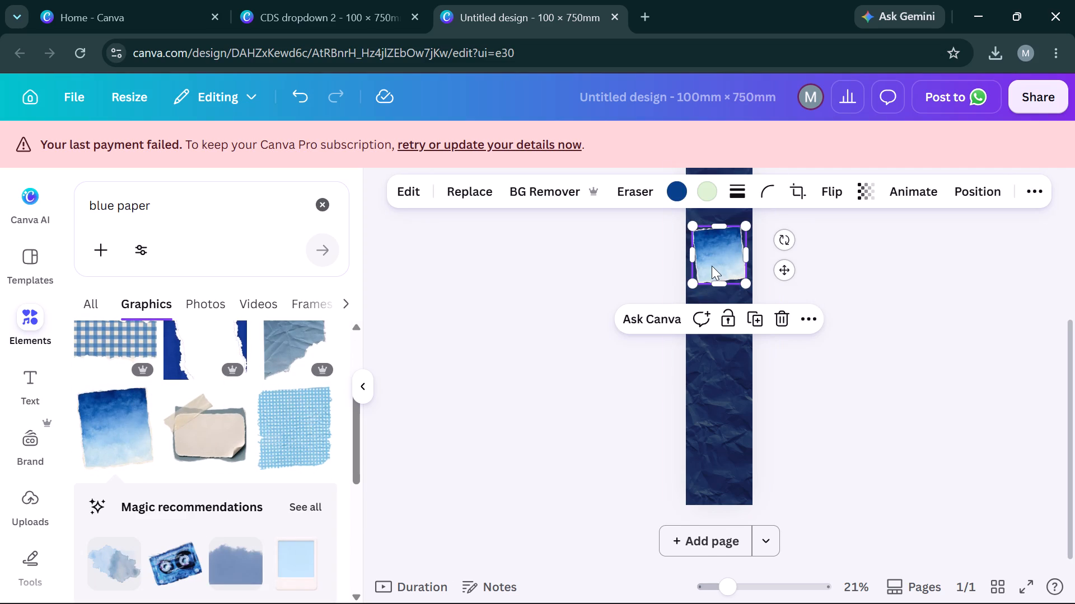
Enlarge the watercolour torn-paper graphic to about 328 mm wide, covering the banner's full width, and align it with the banner's top edge.
left_click_drag(712, 266, 712, 299)
scroll(712, 299, "up", 2)
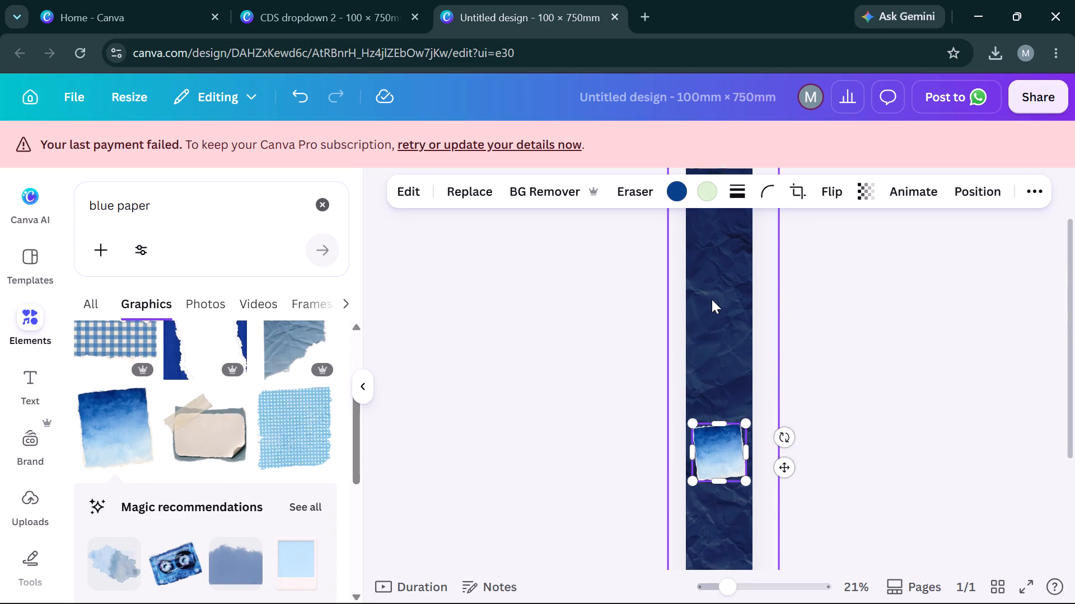
scroll(712, 299, "up", 1)
left_click_drag(693, 424, 624, 314)
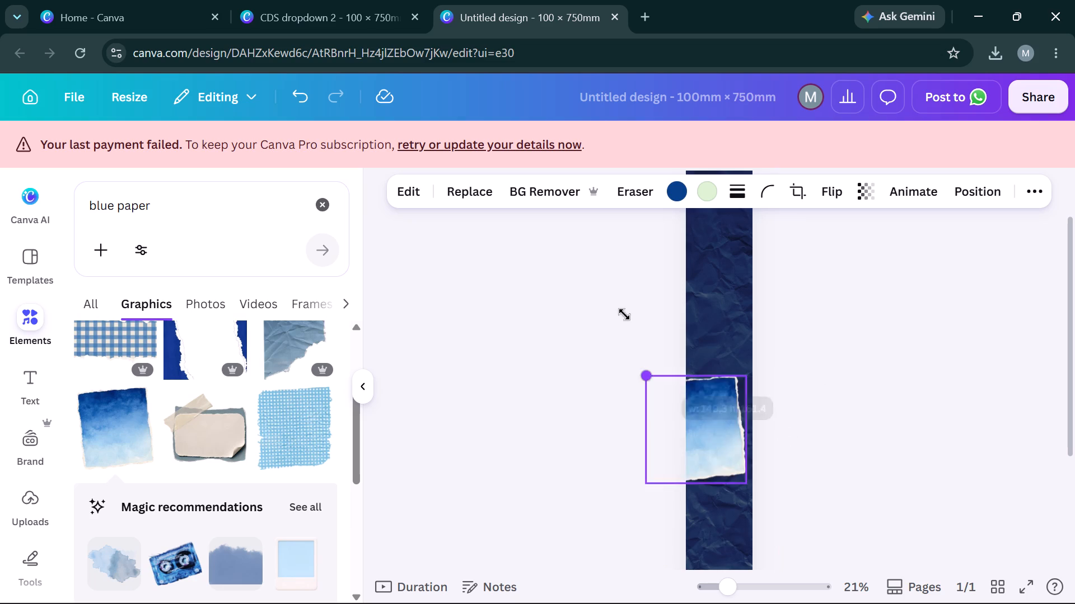
left_click_drag(624, 314, 567, 207)
left_click_drag(722, 367, 801, 341)
scroll(920, 314, "up", 4)
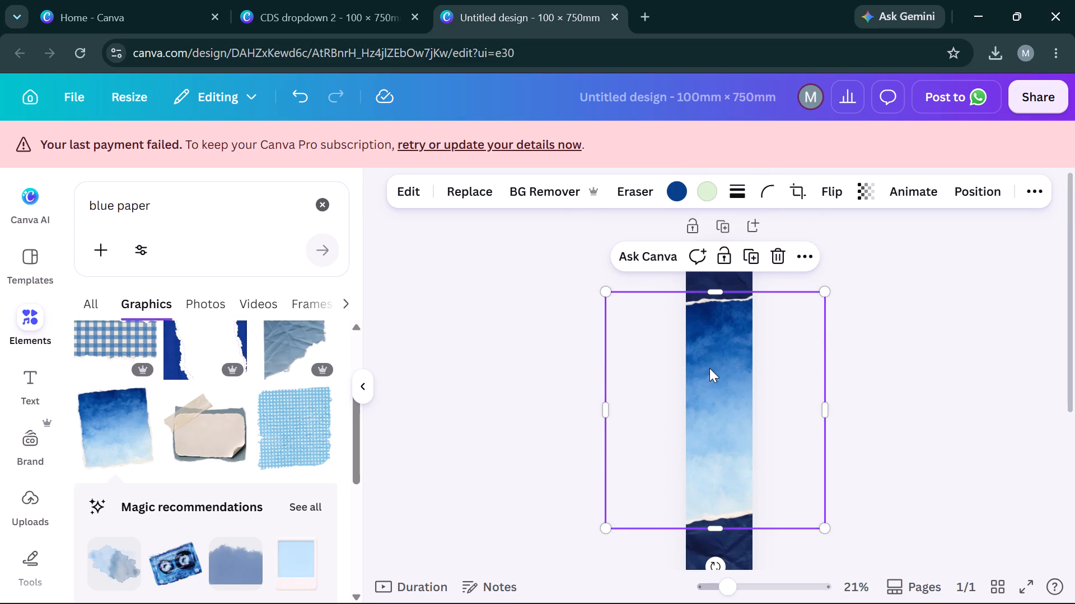
left_click_drag(709, 368, 705, 317)
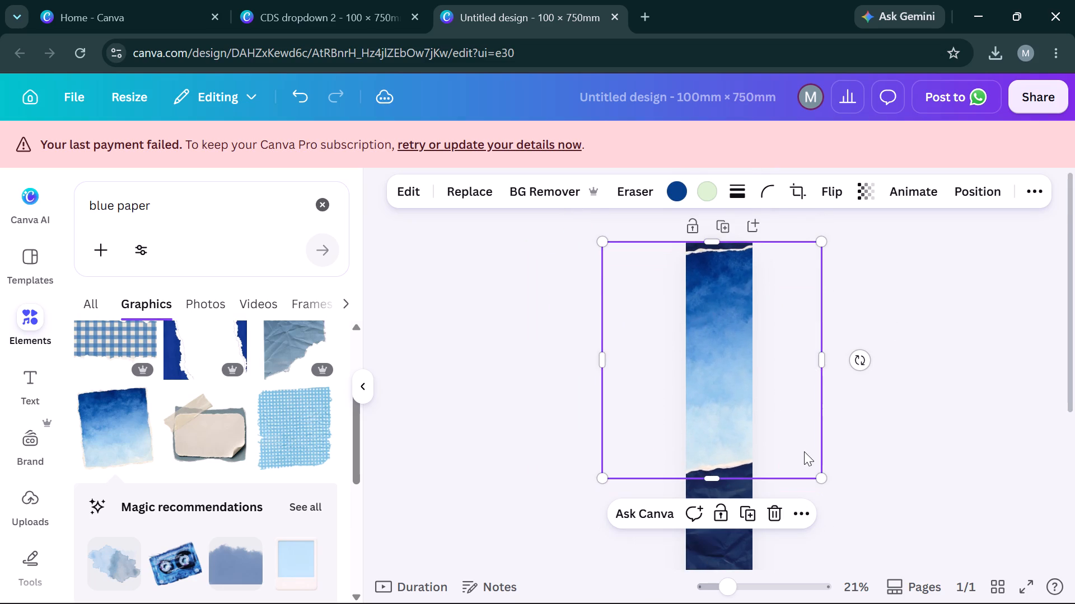
Stretch the watercolour torn-paper graphic down to the banner's bottom edge, giving it a height of 750 mm.
scroll(804, 451, "down", 3)
left_click_drag(711, 302, 726, 509)
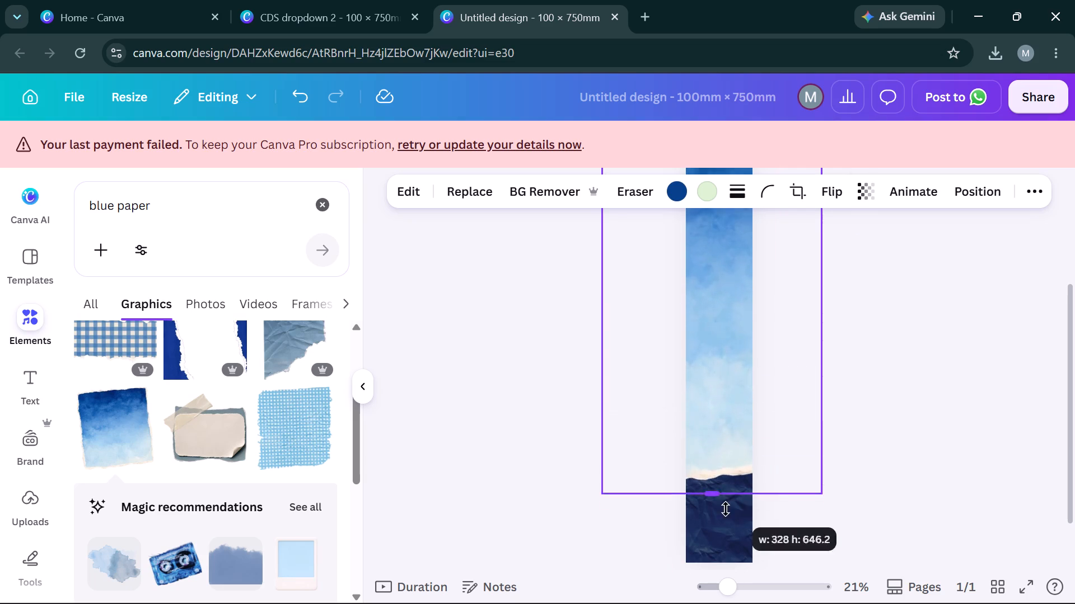
left_click_drag(726, 509, 727, 567)
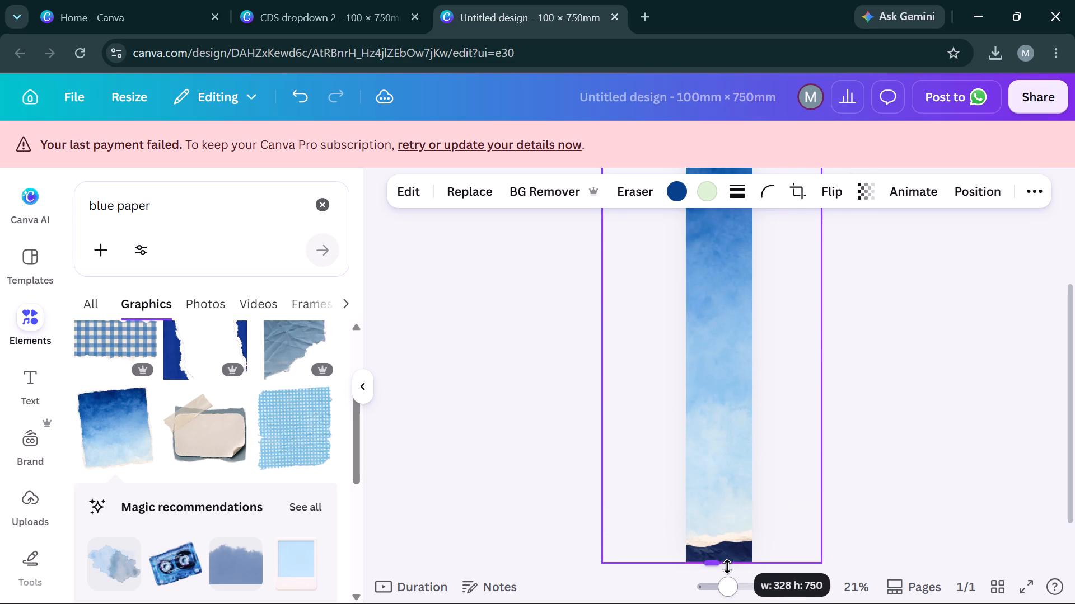
left_click_drag(727, 567, 726, 566)
left_click(923, 399)
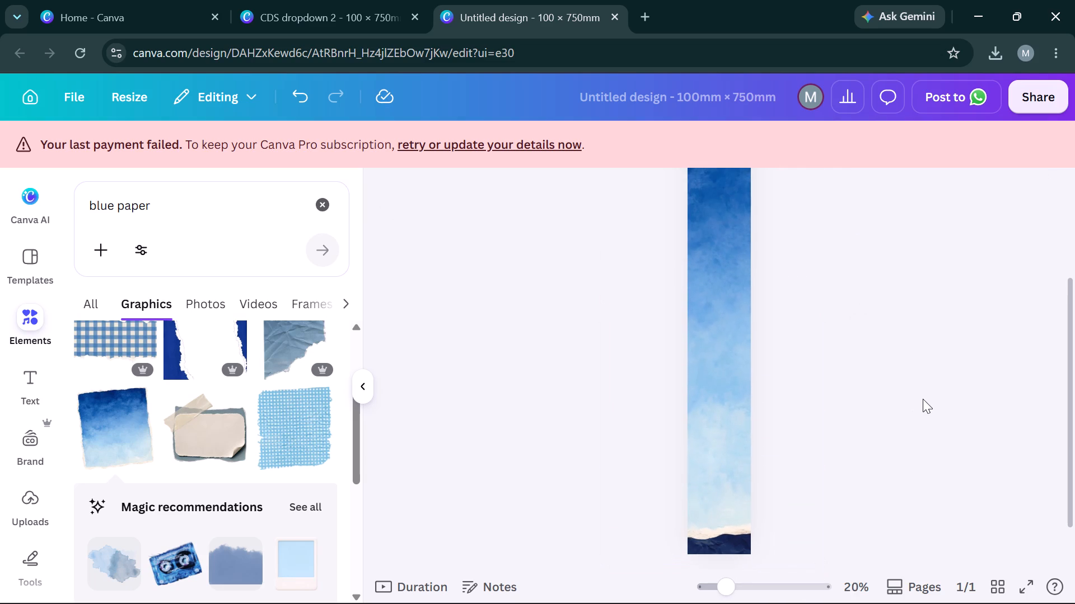
scroll(923, 399, "up", 1)
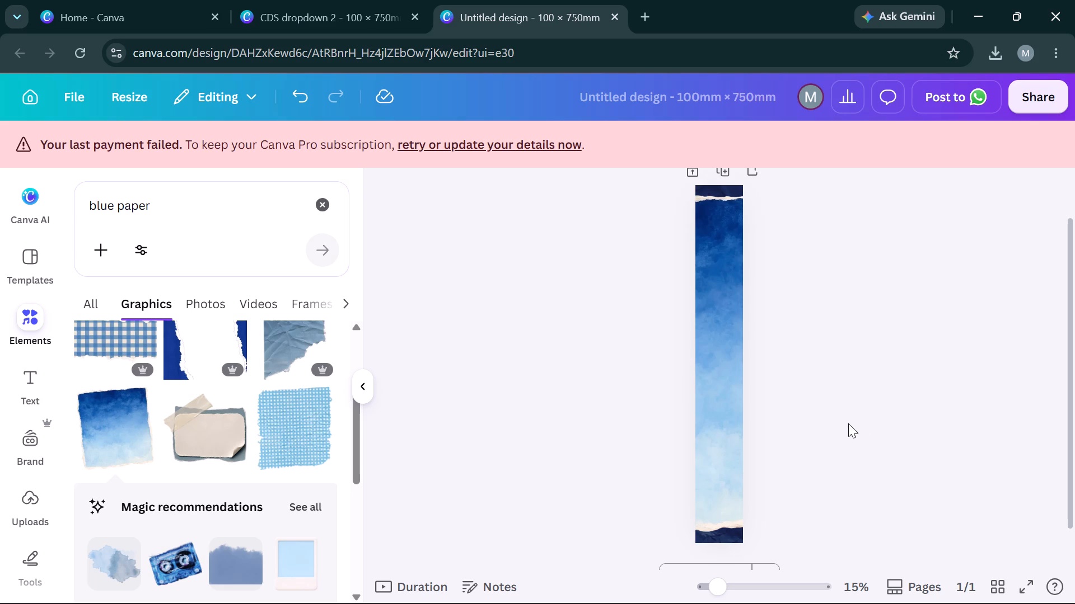
Browse the blue paper graphics for another paper or collage element suited to the banner.
scroll(220, 545, "down", 1)
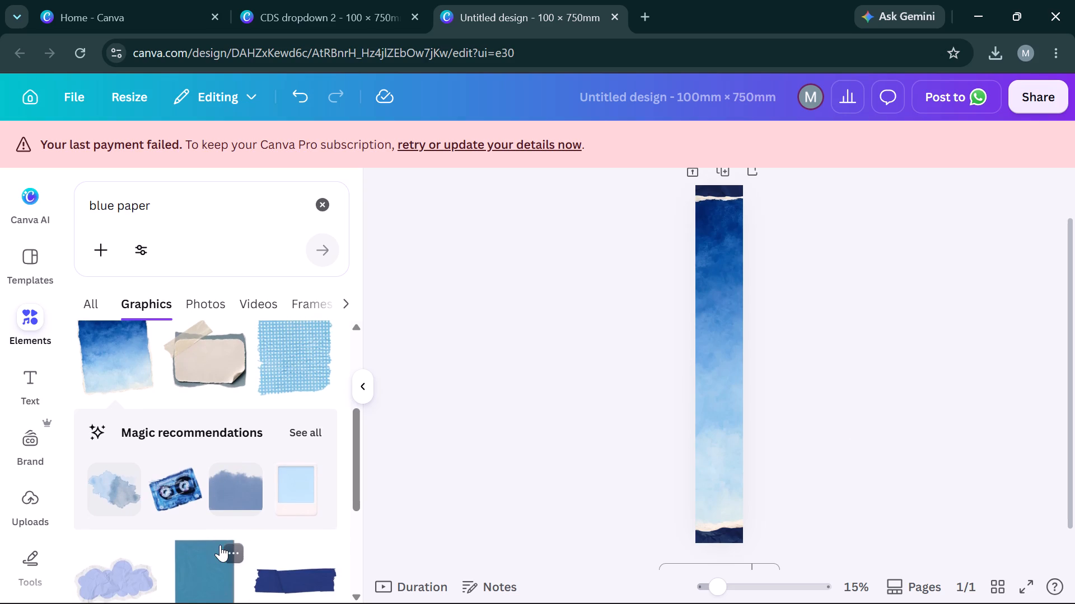
scroll(291, 403, "up", 3)
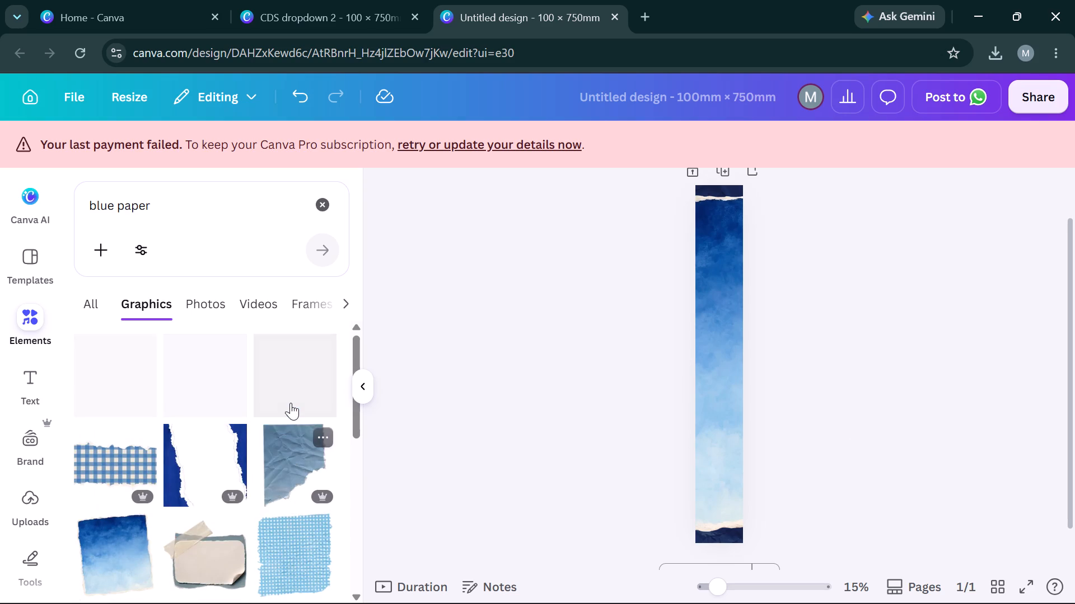
scroll(291, 403, "down", 4)
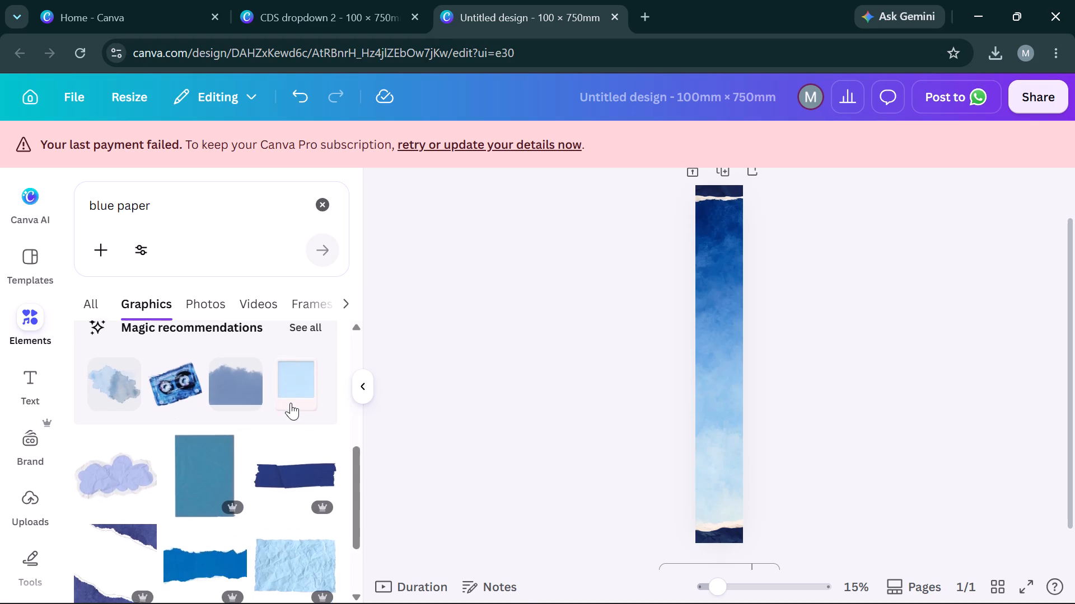
scroll(291, 403, "down", 1)
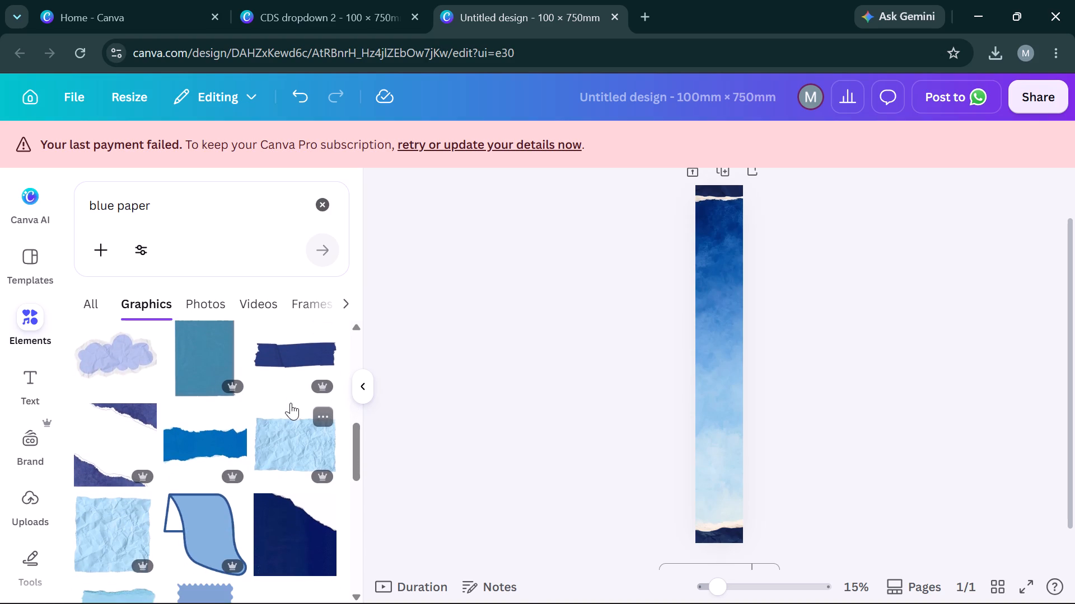
scroll(291, 403, "down", 3)
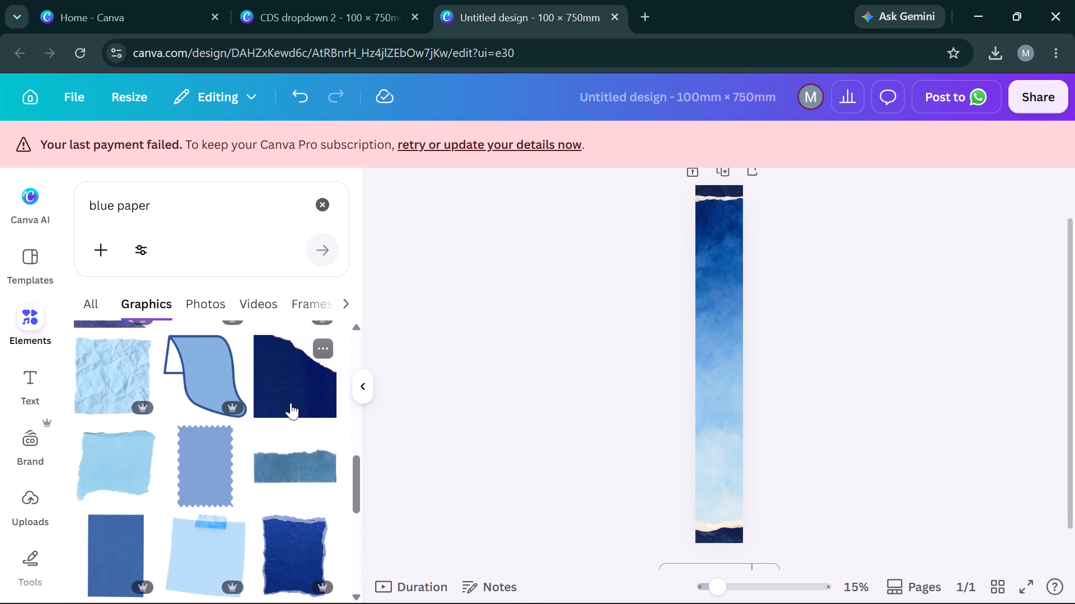
scroll(291, 403, "down", 2)
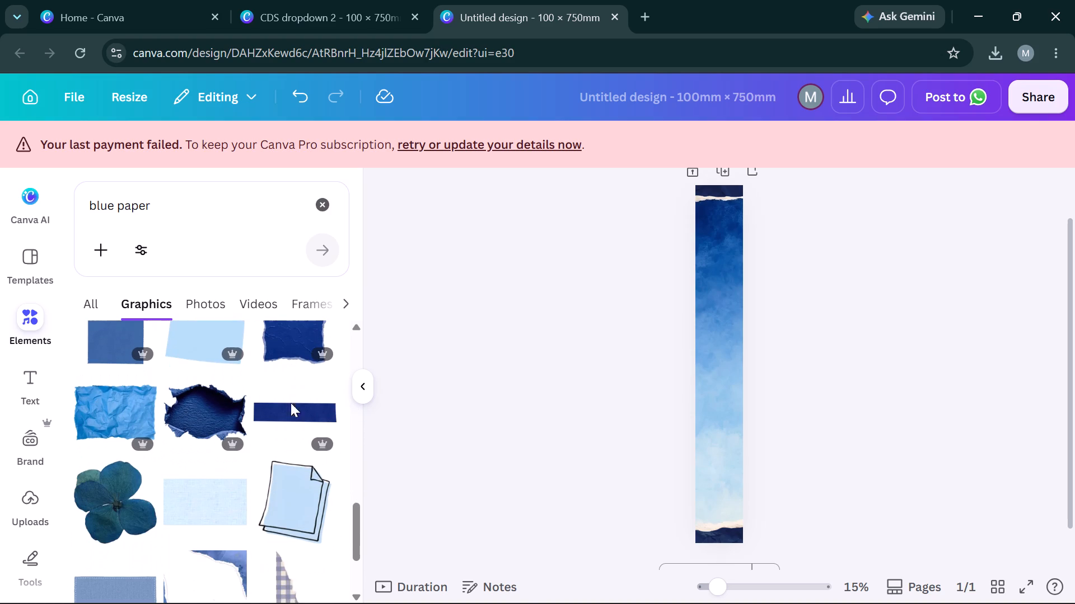
scroll(291, 403, "down", 2)
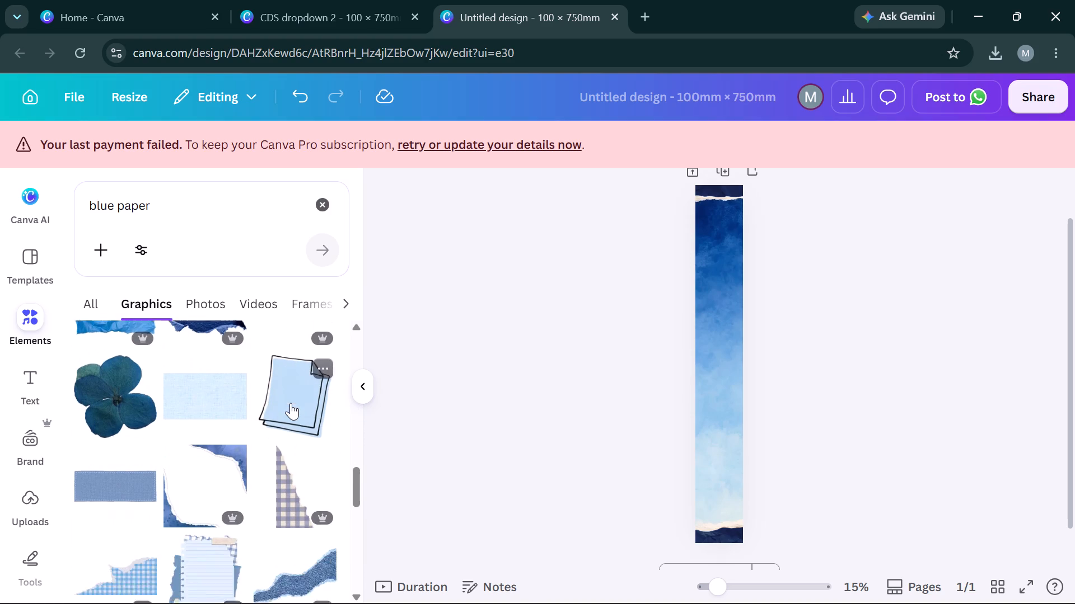
scroll(291, 403, "down", 2)
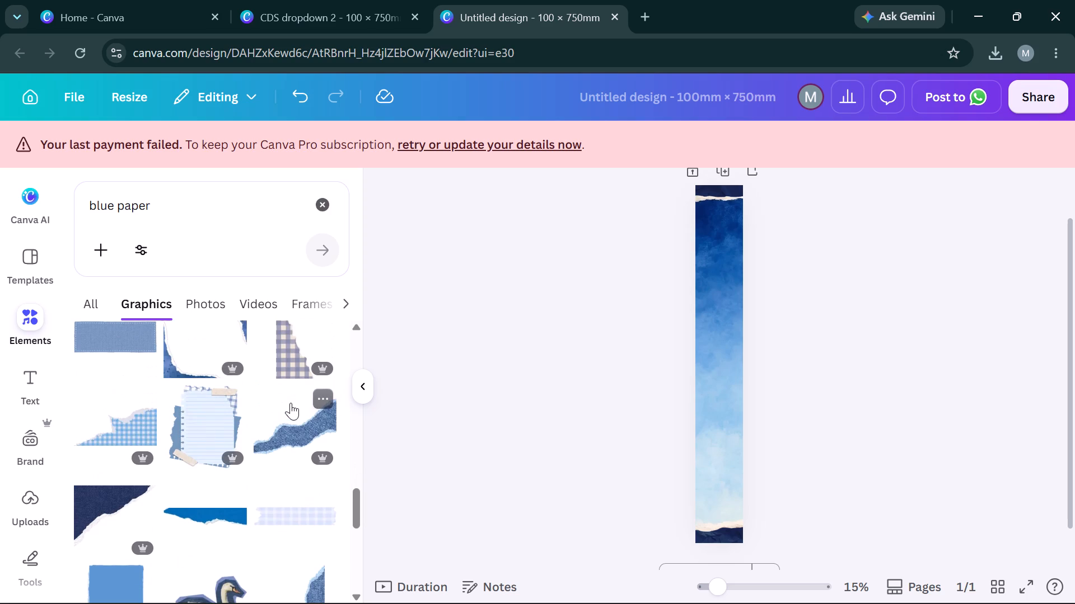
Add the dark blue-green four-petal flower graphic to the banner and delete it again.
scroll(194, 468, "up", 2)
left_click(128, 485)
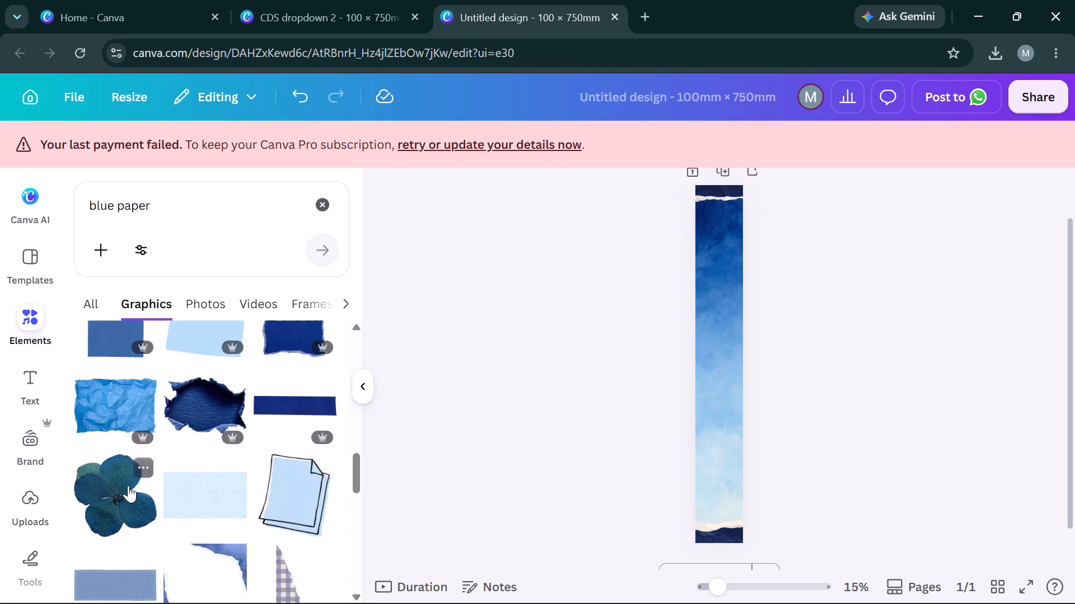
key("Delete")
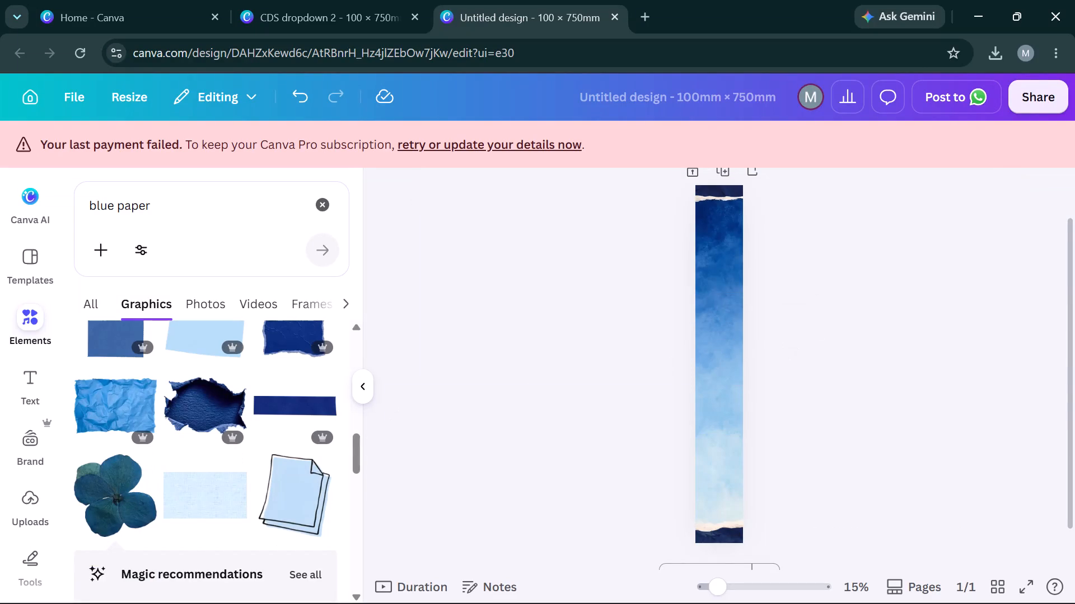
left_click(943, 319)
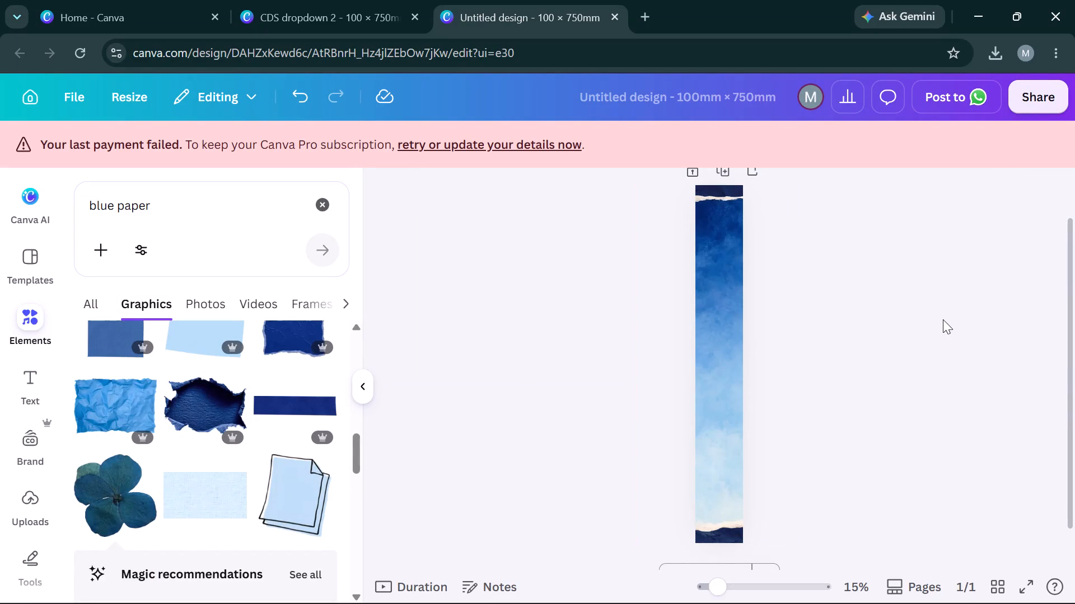
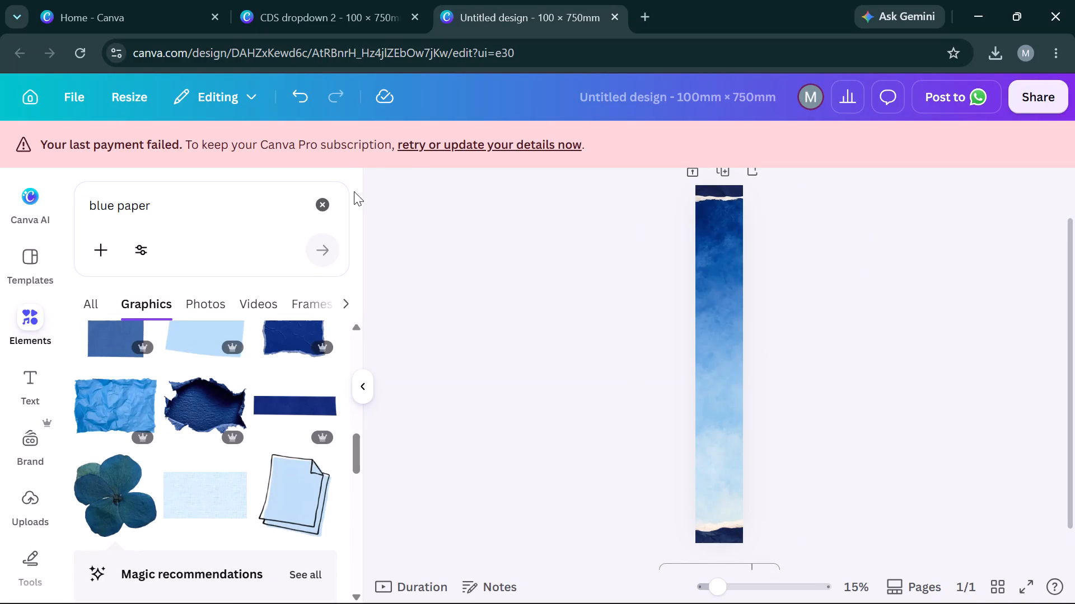
Clear the "blue paper" search and browse the general element categories for another element for the banner.
left_click(329, 206)
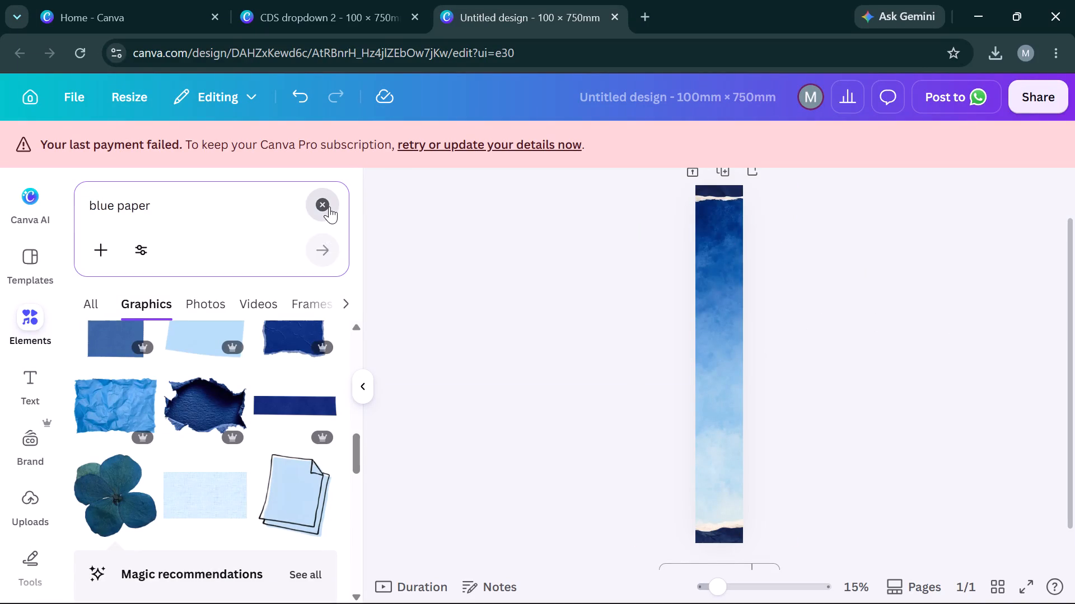
left_click(391, 370)
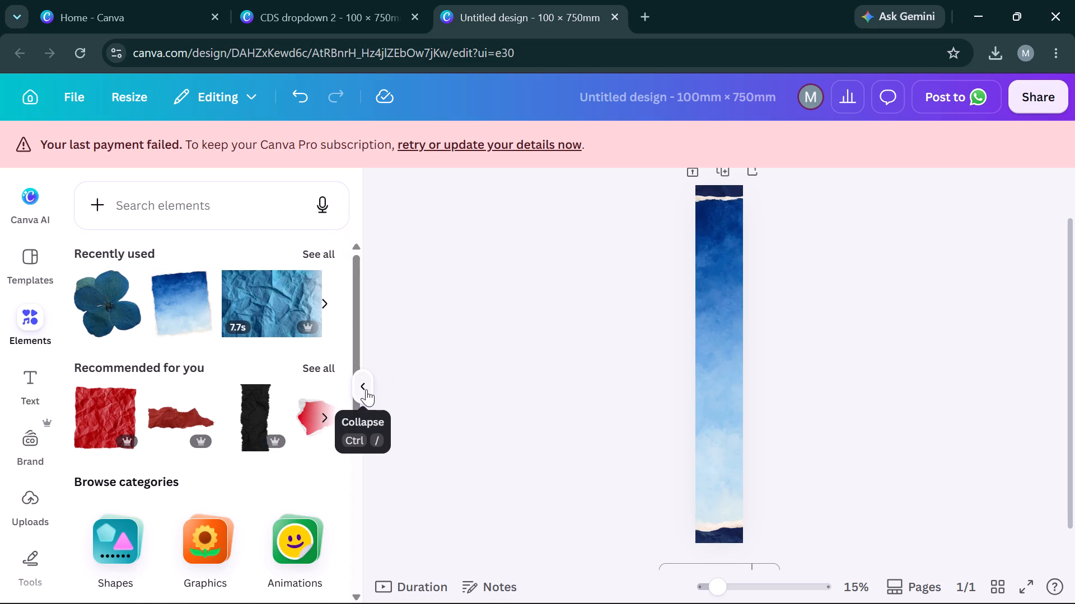
scroll(283, 396, "up", 1)
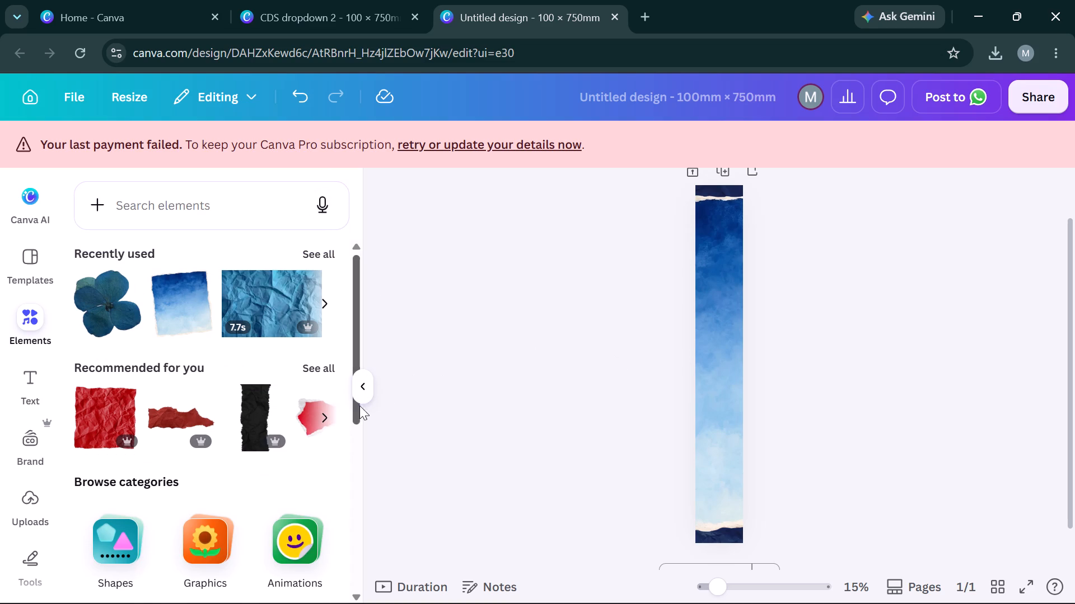
scroll(305, 380, "down", 3)
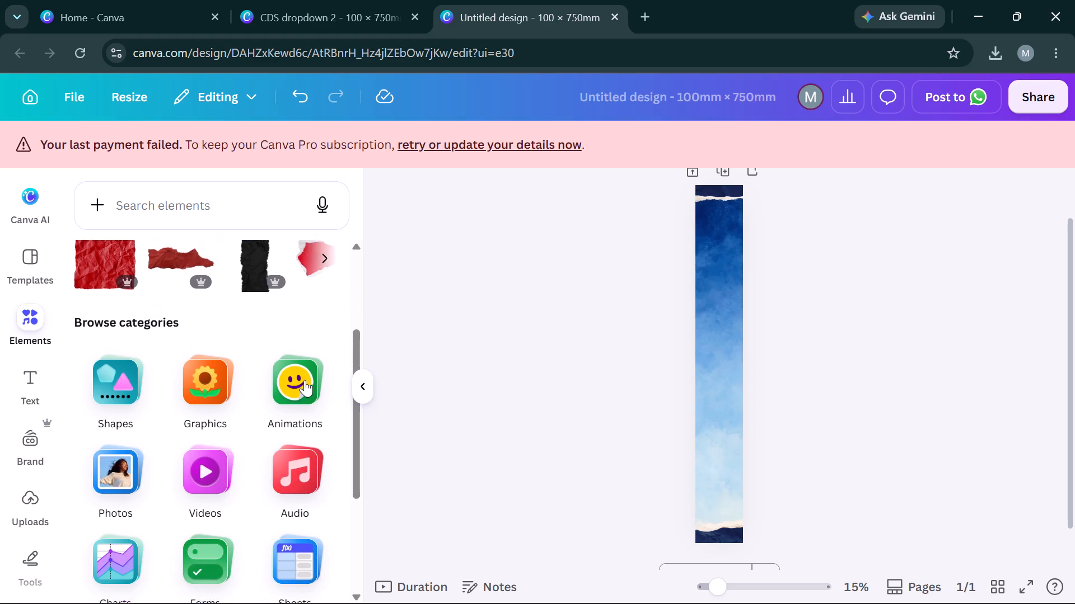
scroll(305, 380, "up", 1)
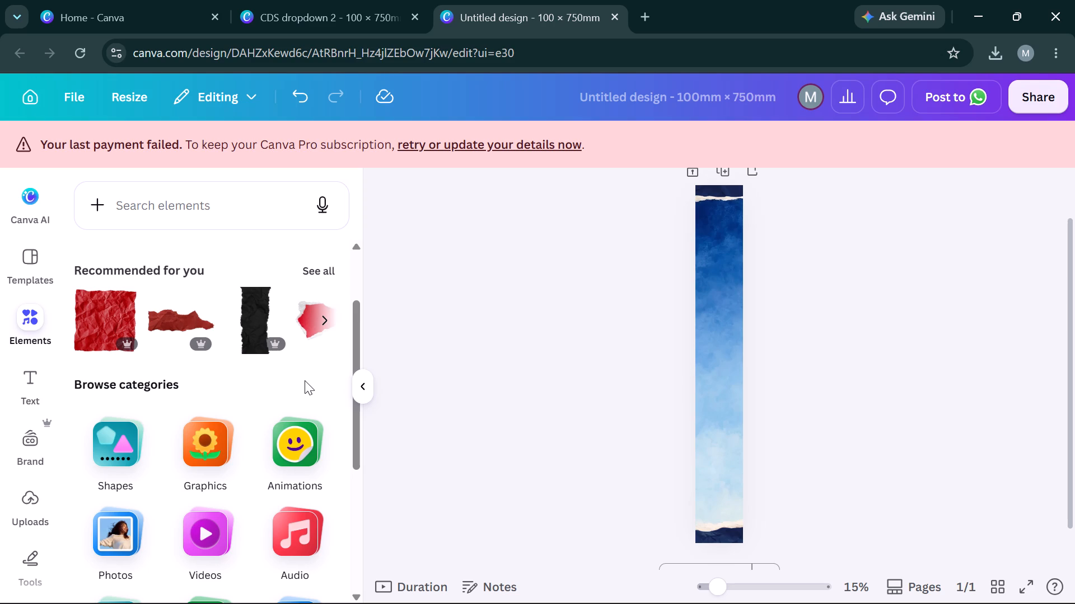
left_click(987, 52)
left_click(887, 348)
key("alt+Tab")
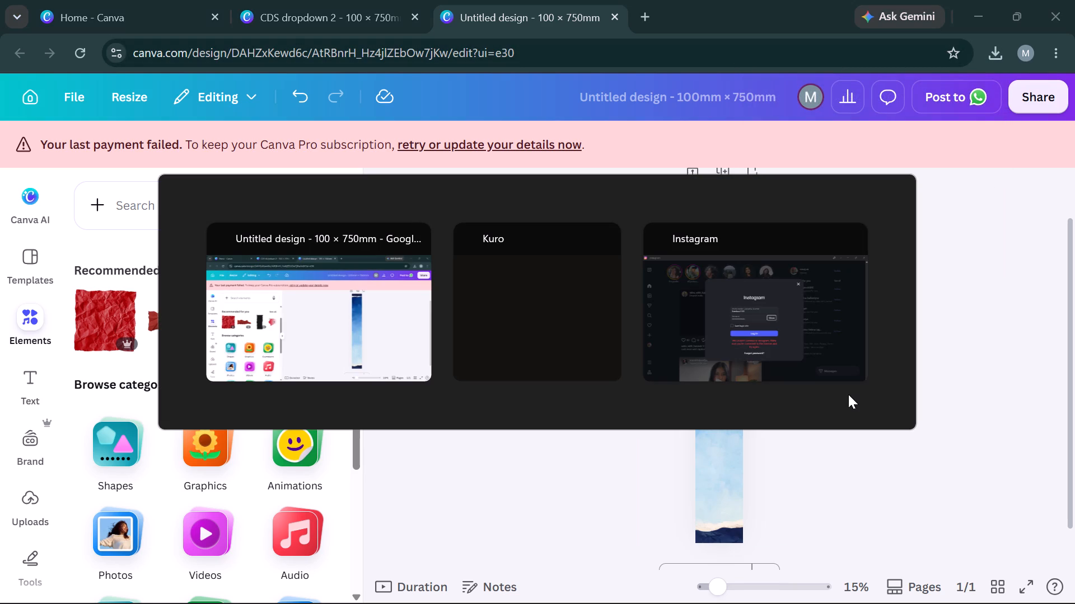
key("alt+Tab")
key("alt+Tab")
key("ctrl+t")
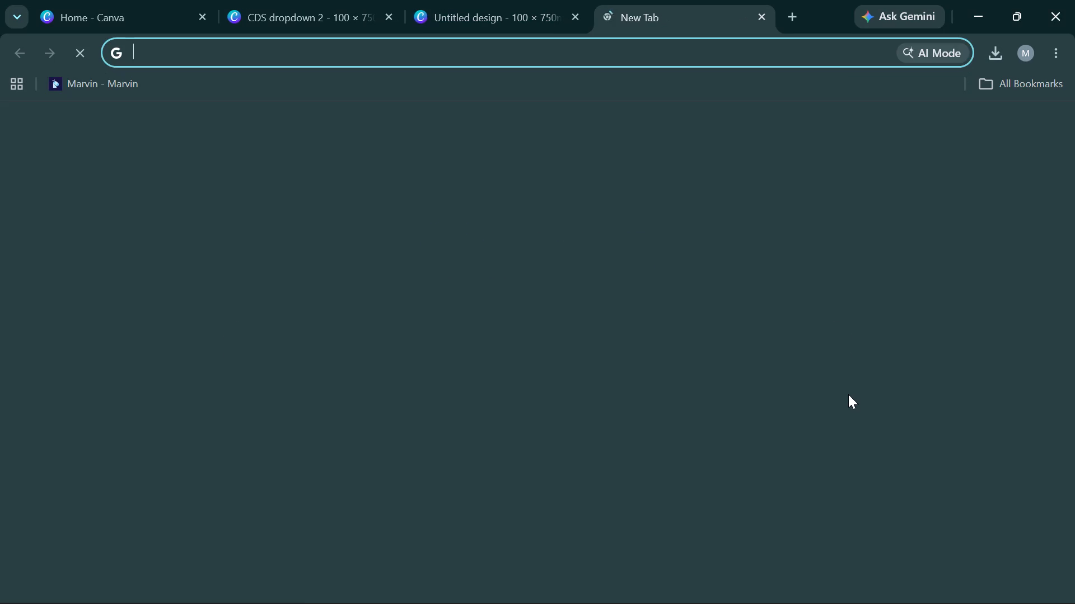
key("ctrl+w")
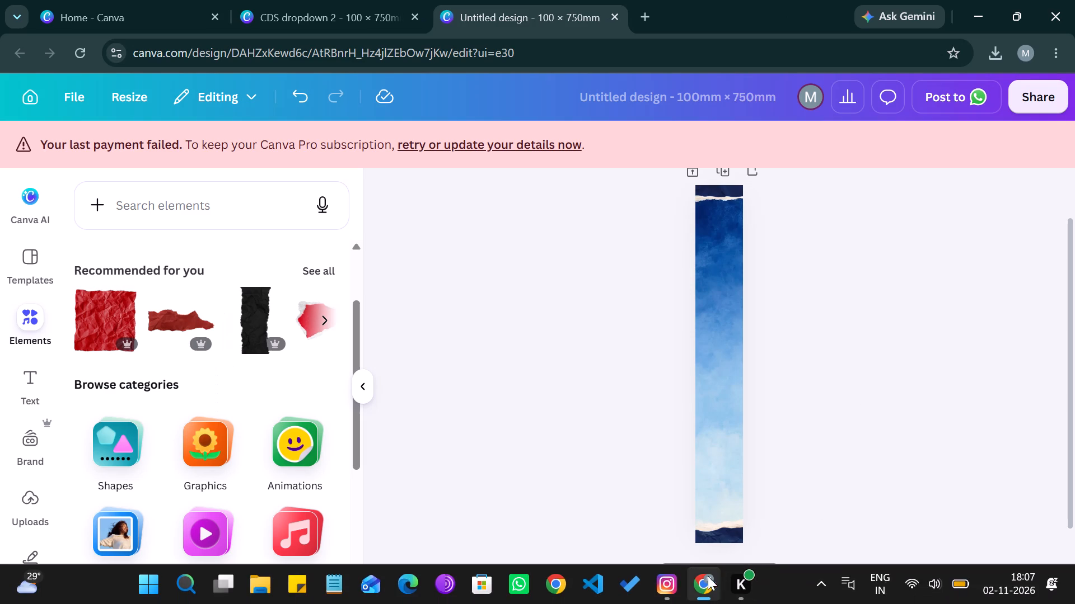
Look at the open CDS dropdown 2 design, and bring up the home page with the recent designs.
left_click(293, 0)
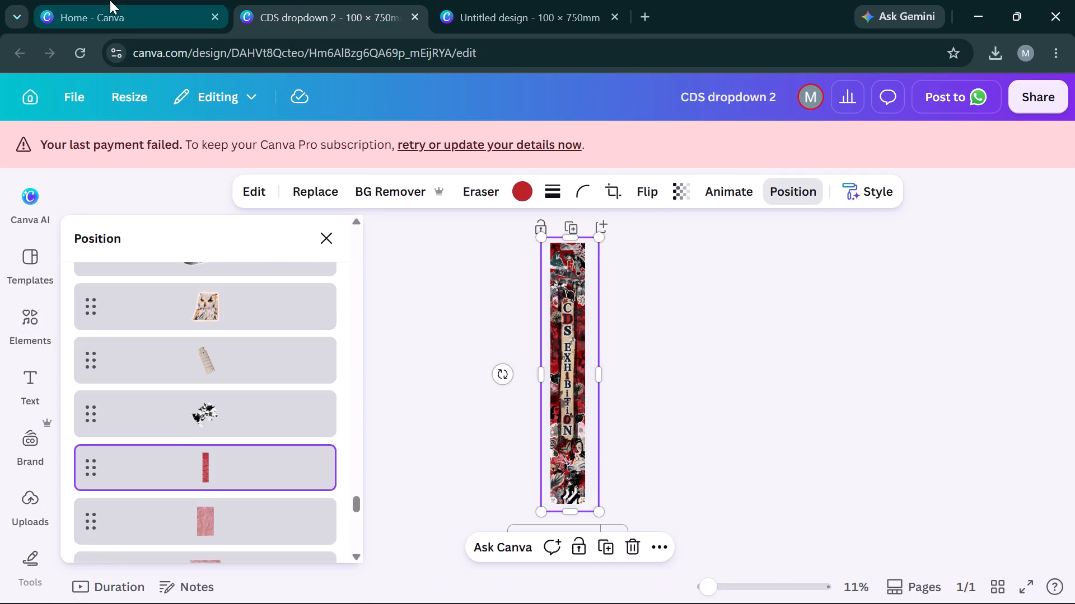
left_click(110, 0)
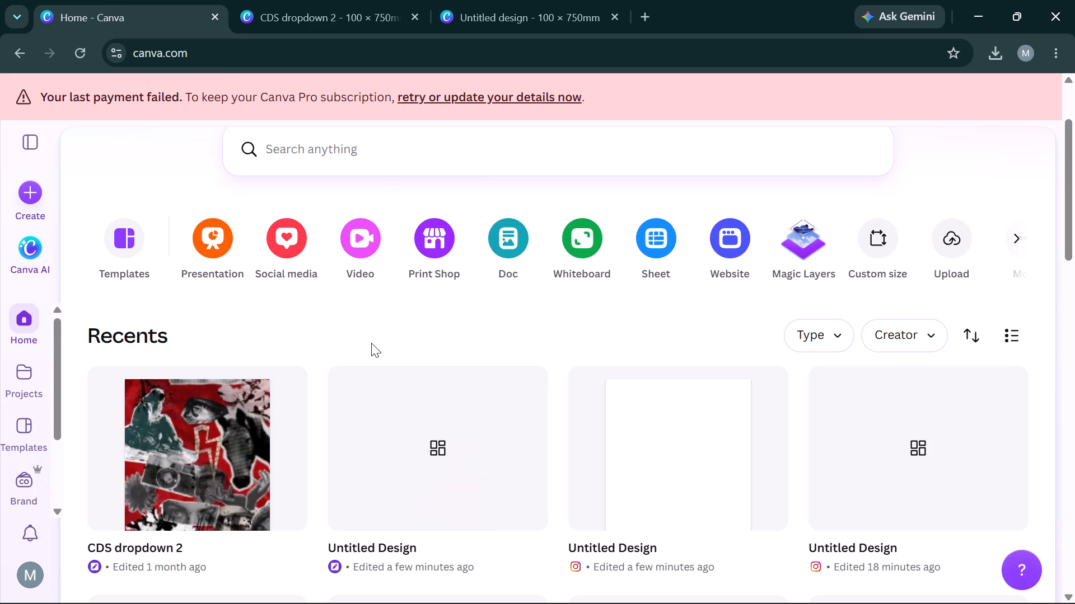
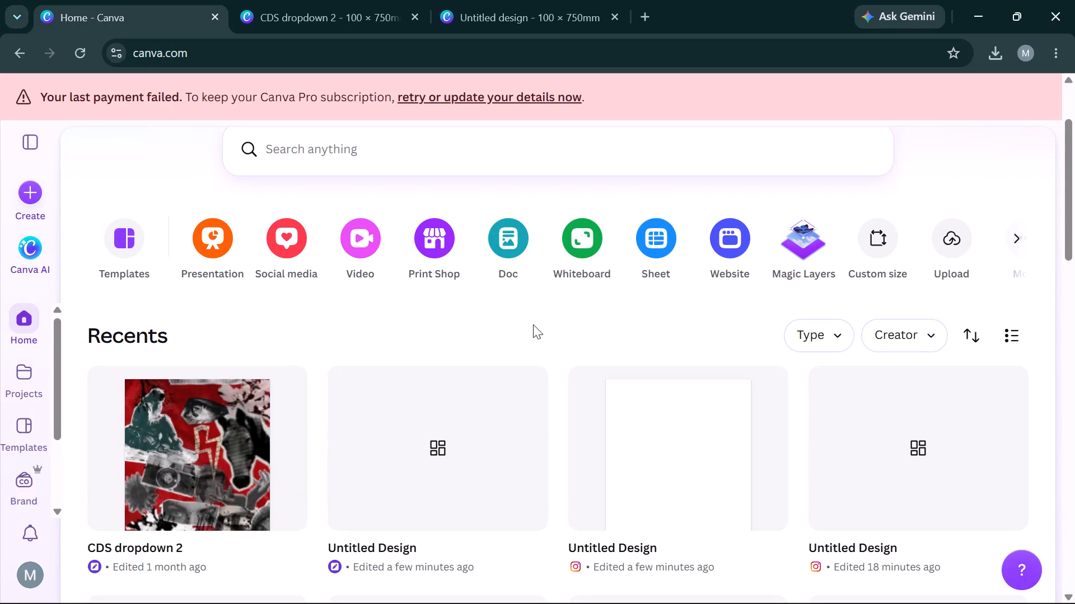
Return to the untitled 100 × 750 mm banner design and rename it "diwali dropdown".
scroll(572, 338, "down", 2)
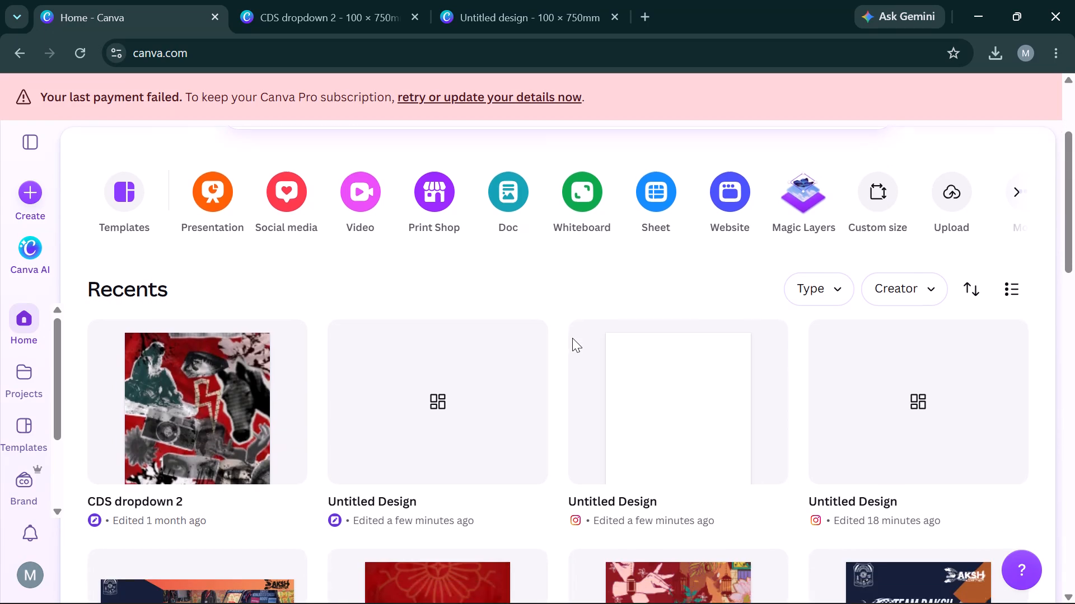
scroll(572, 338, "down", 1)
left_click(314, 0)
left_click(485, 0)
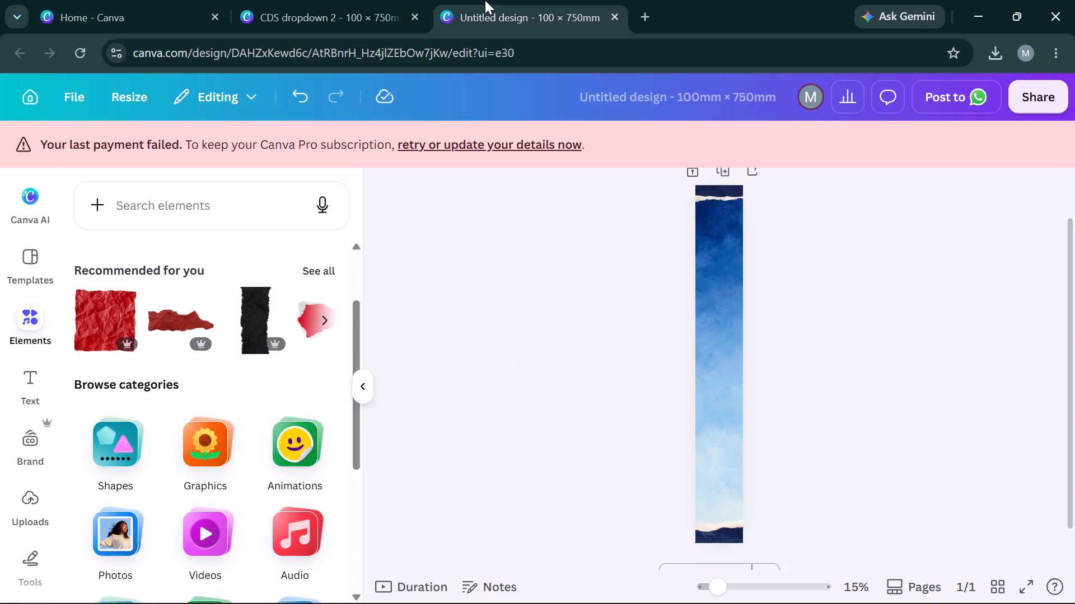
left_click(733, 97)
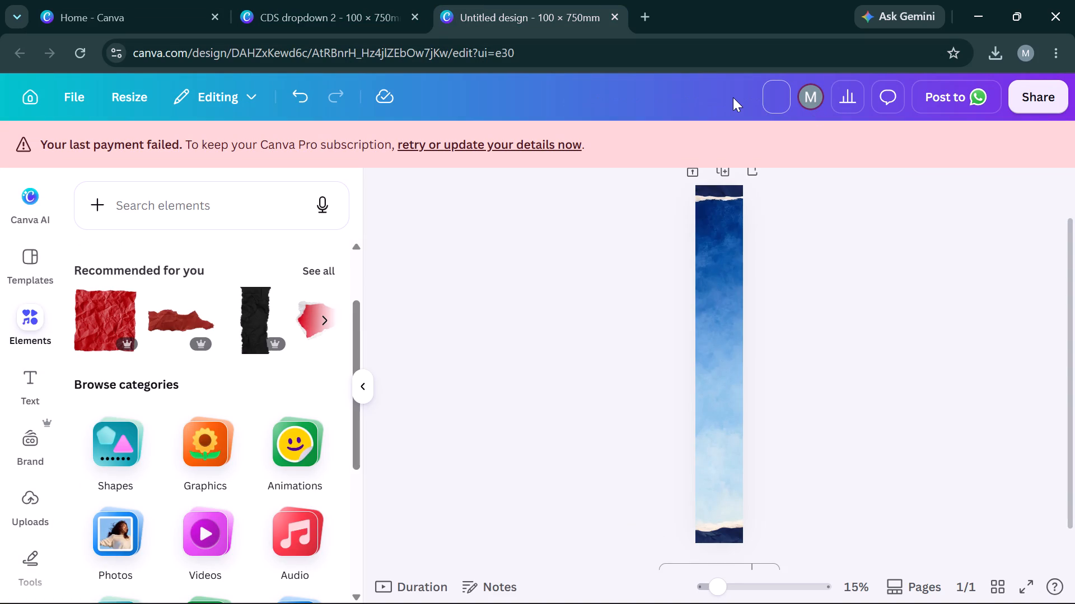
type("diwali dropdoe")
key("BackSpace")
type("wn")
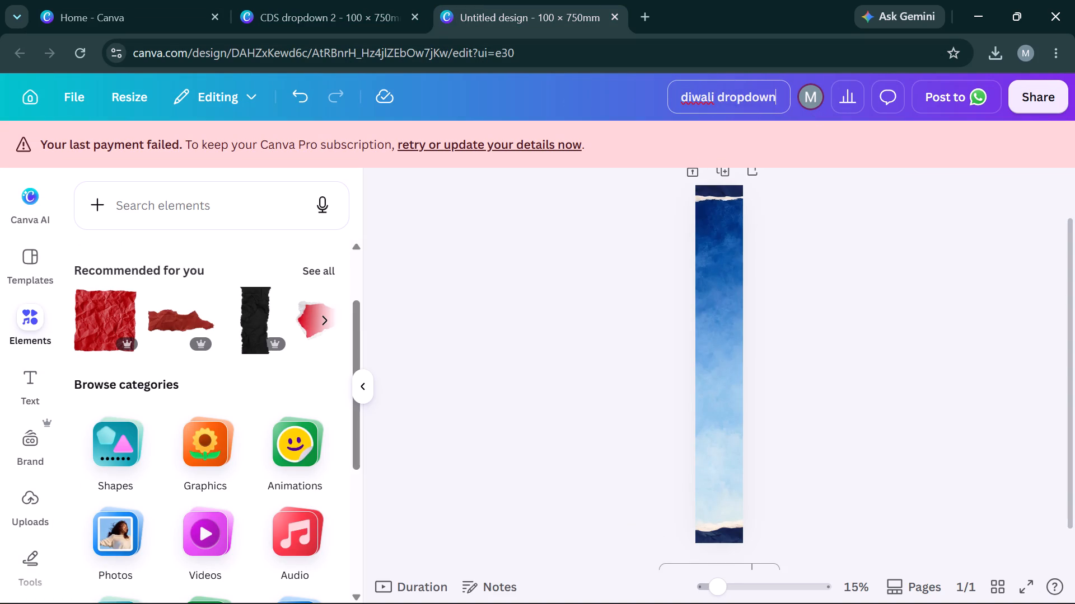
key("Return")
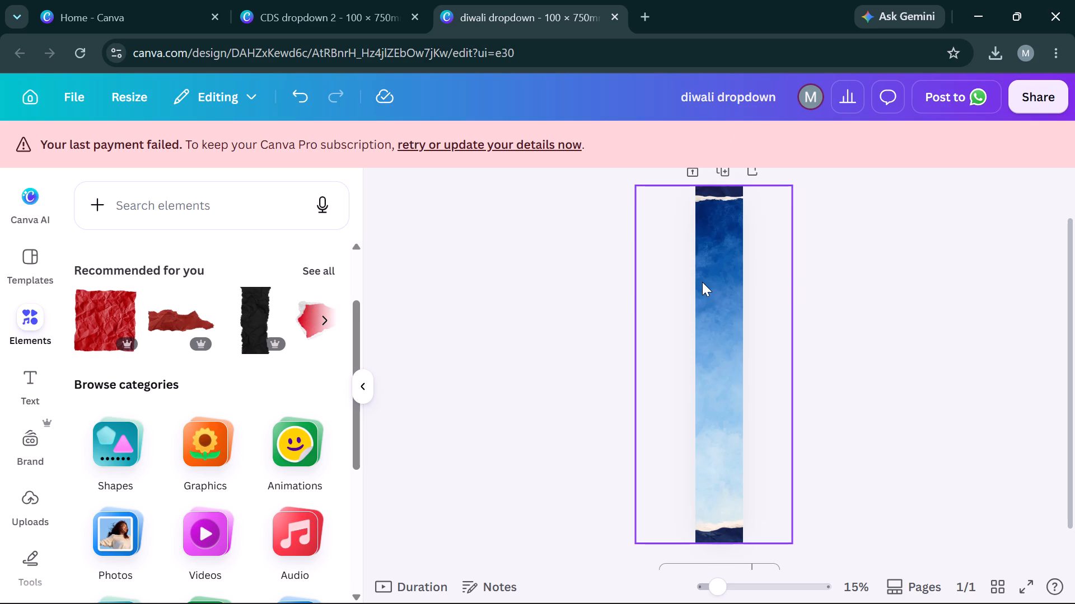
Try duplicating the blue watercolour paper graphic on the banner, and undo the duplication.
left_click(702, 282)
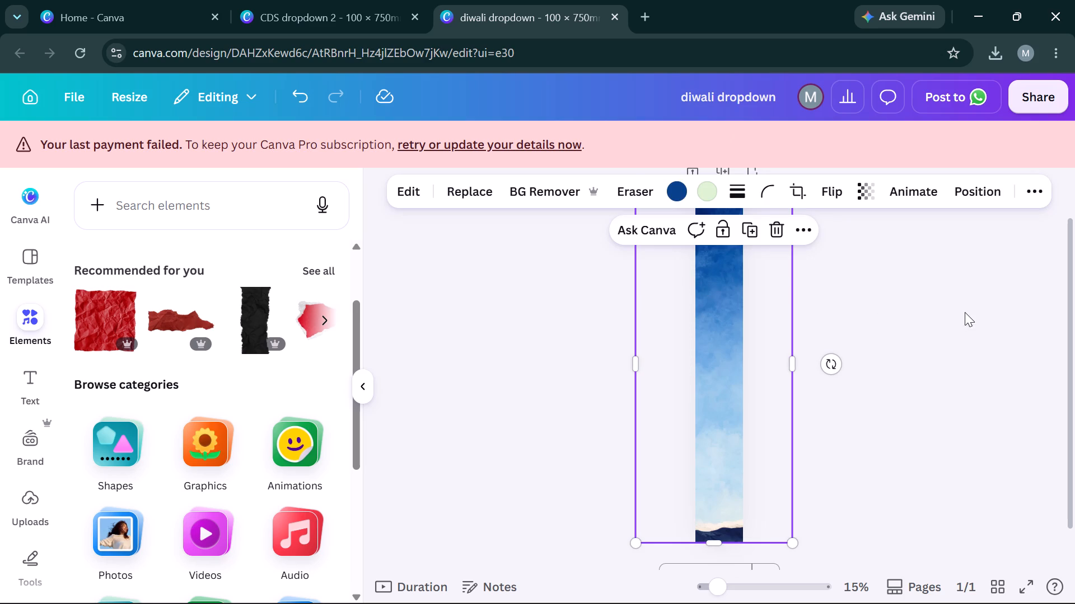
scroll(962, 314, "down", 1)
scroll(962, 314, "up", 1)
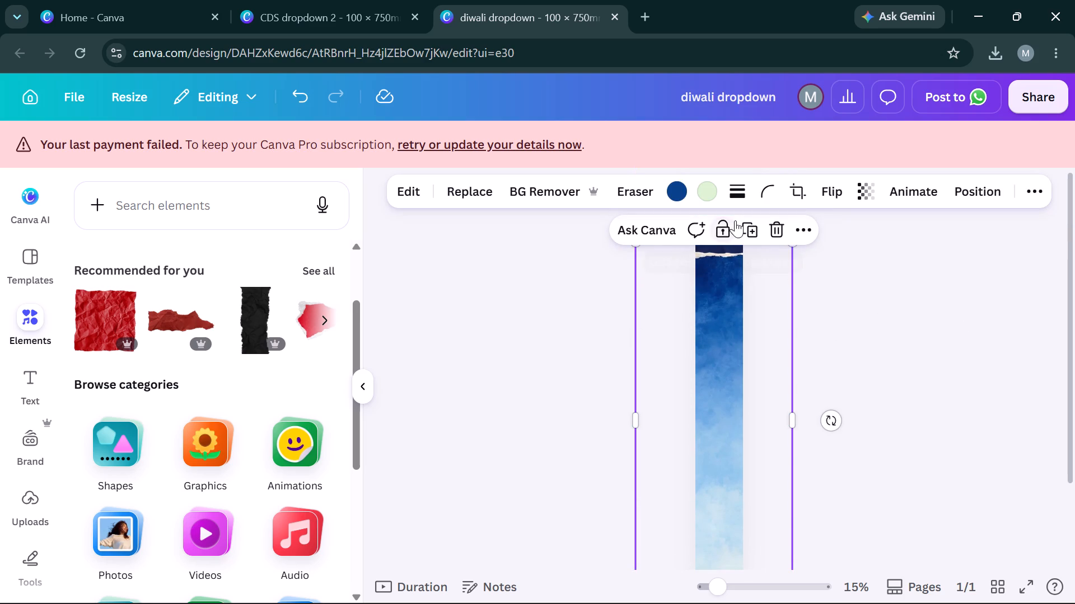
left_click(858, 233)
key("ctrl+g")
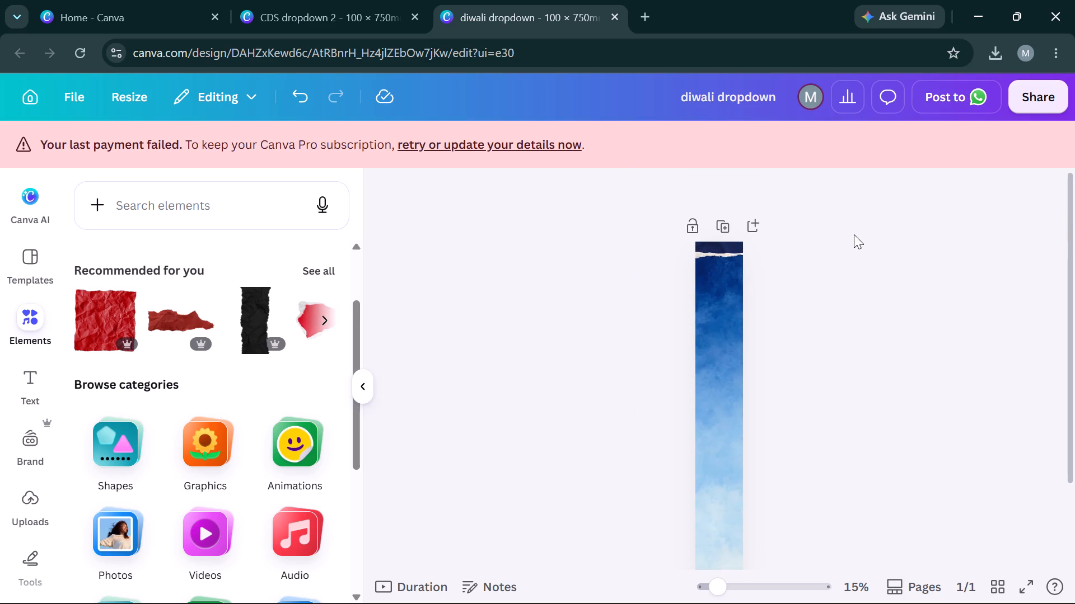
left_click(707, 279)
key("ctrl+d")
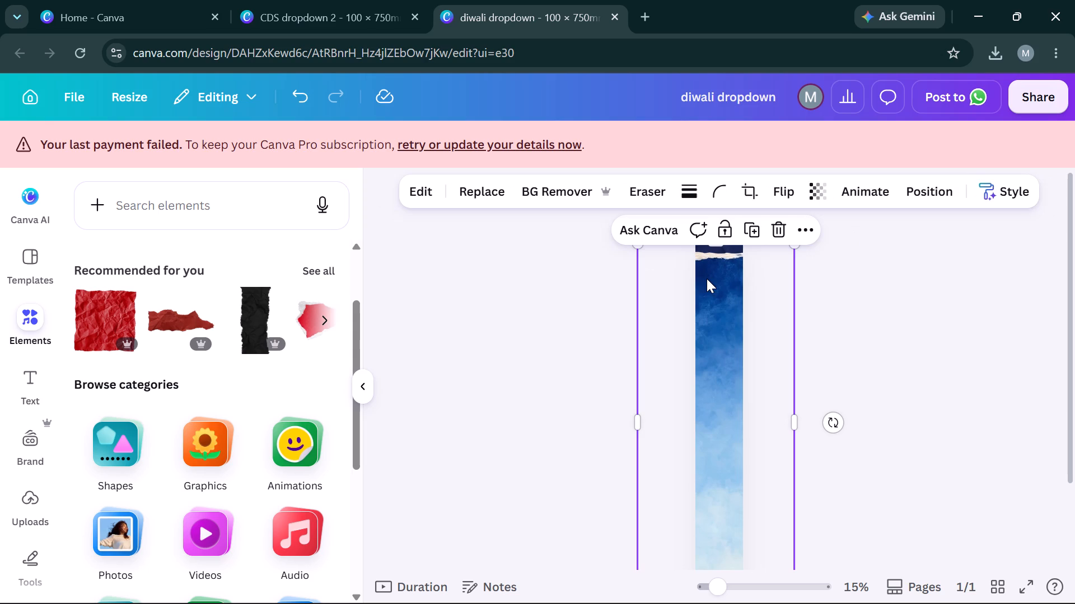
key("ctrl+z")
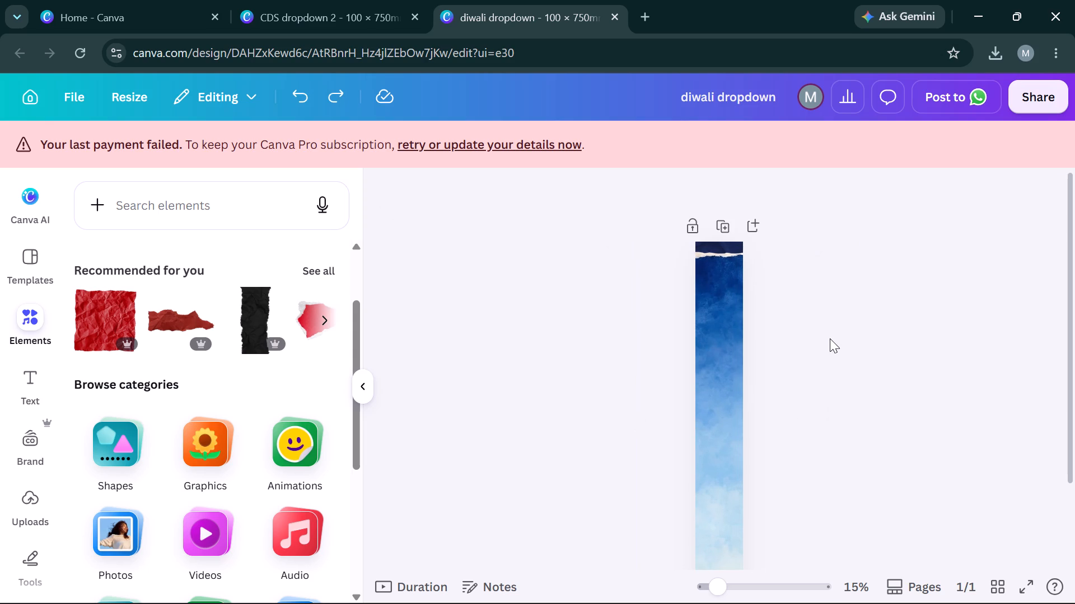
Add a new blank page after the blue watercolour banner page.
scroll(830, 338, "down", 3)
scroll(828, 388, "up", 2)
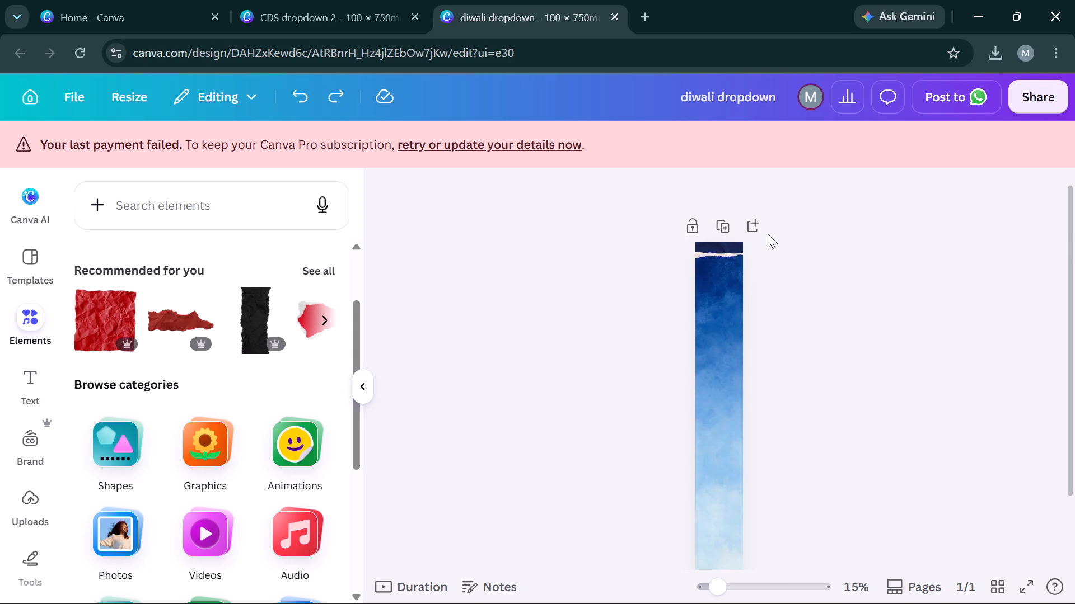
left_click(757, 228)
scroll(858, 352, "down", 1)
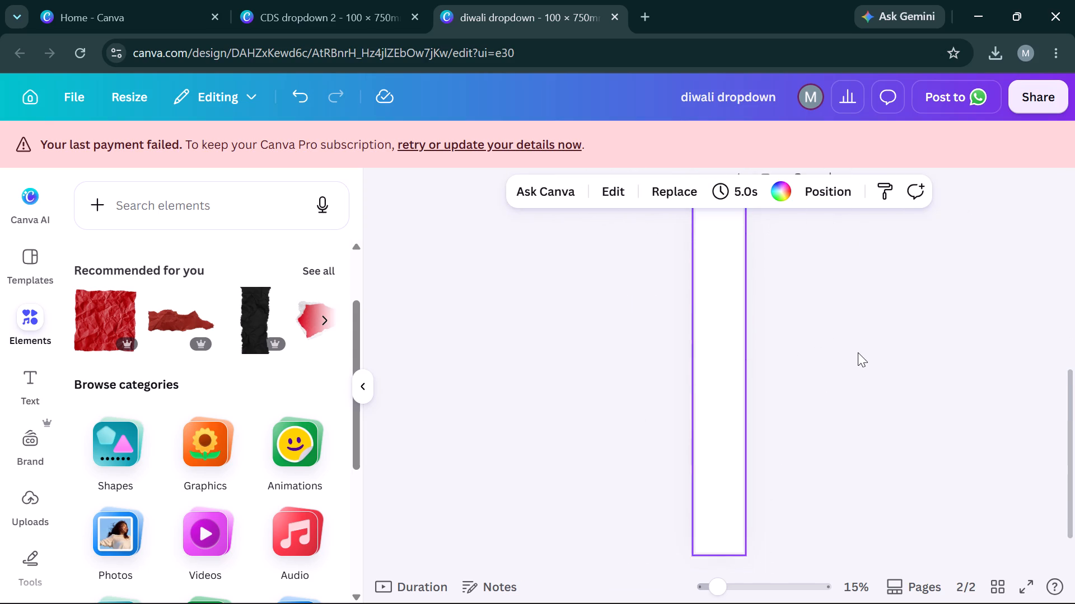
scroll(858, 352, "up", 3)
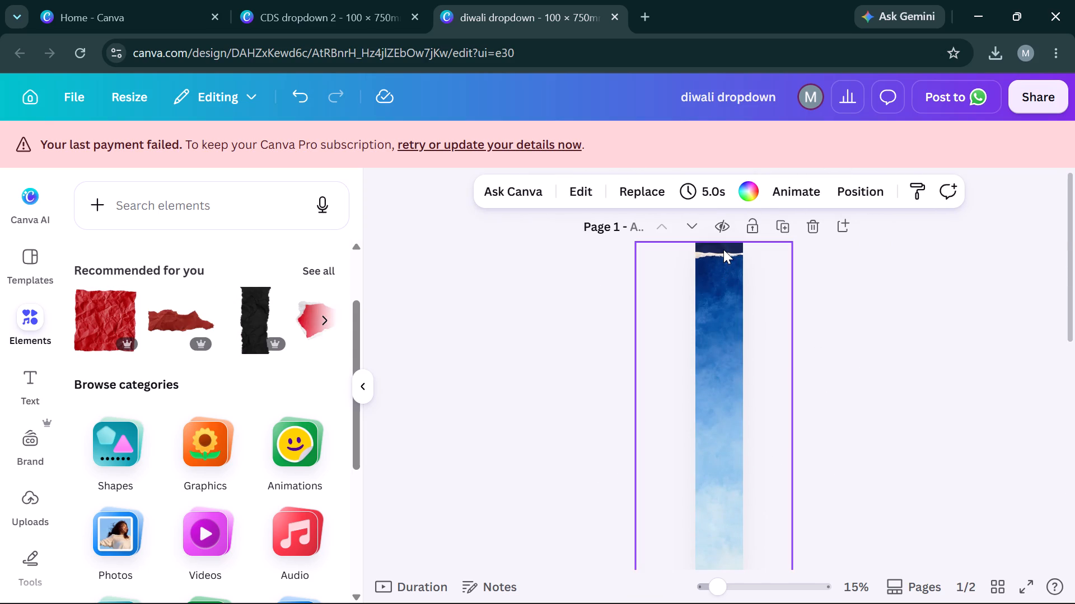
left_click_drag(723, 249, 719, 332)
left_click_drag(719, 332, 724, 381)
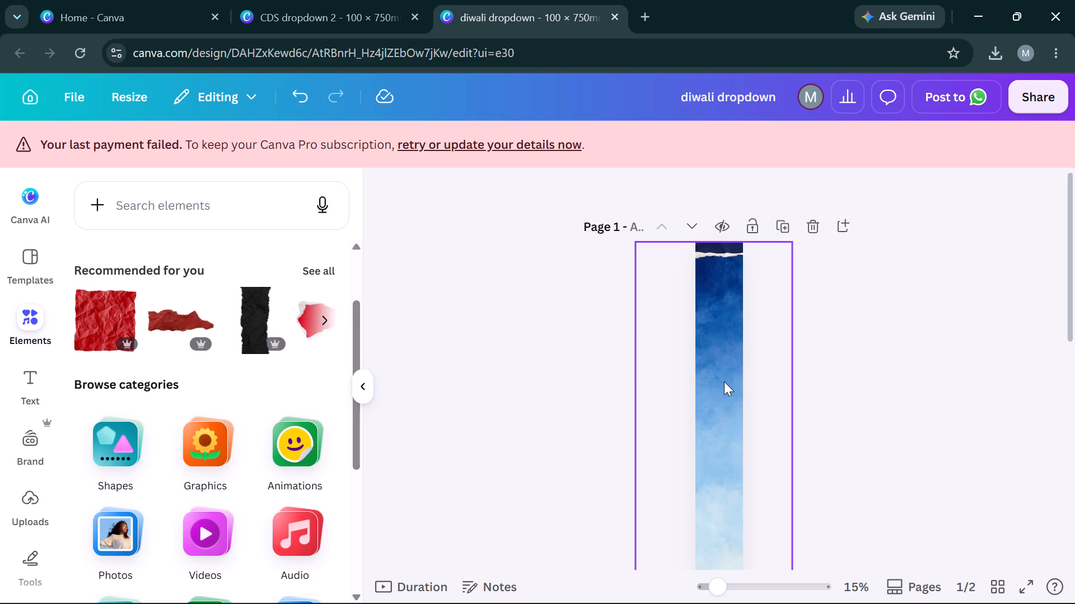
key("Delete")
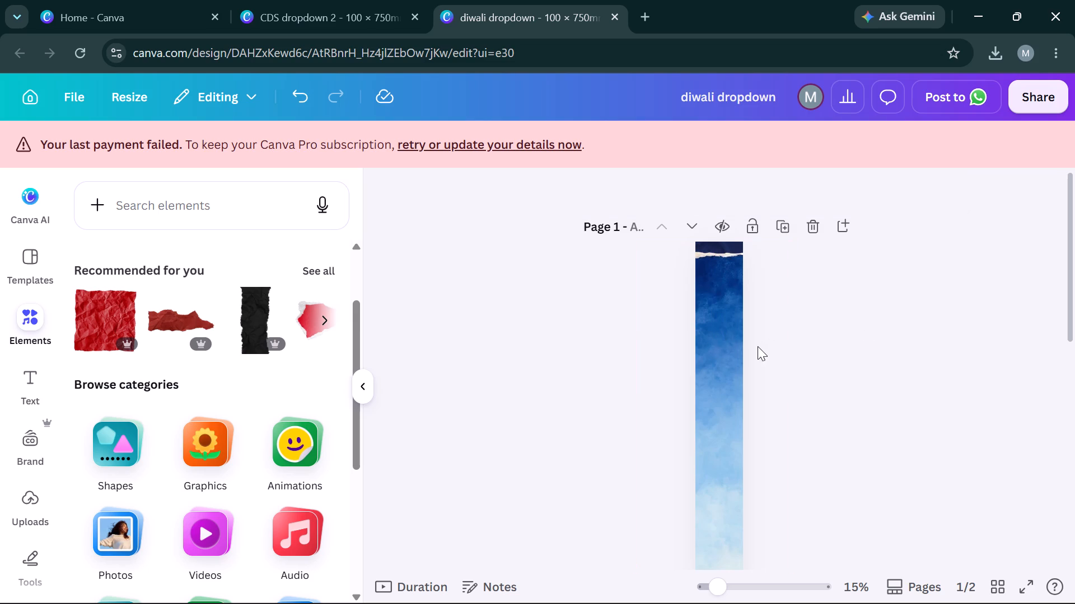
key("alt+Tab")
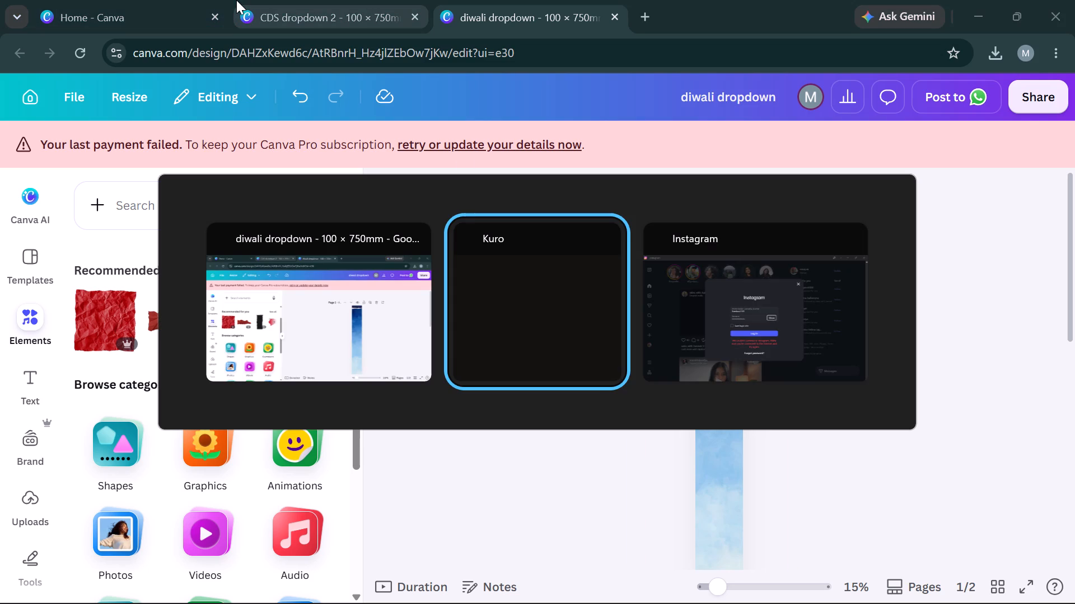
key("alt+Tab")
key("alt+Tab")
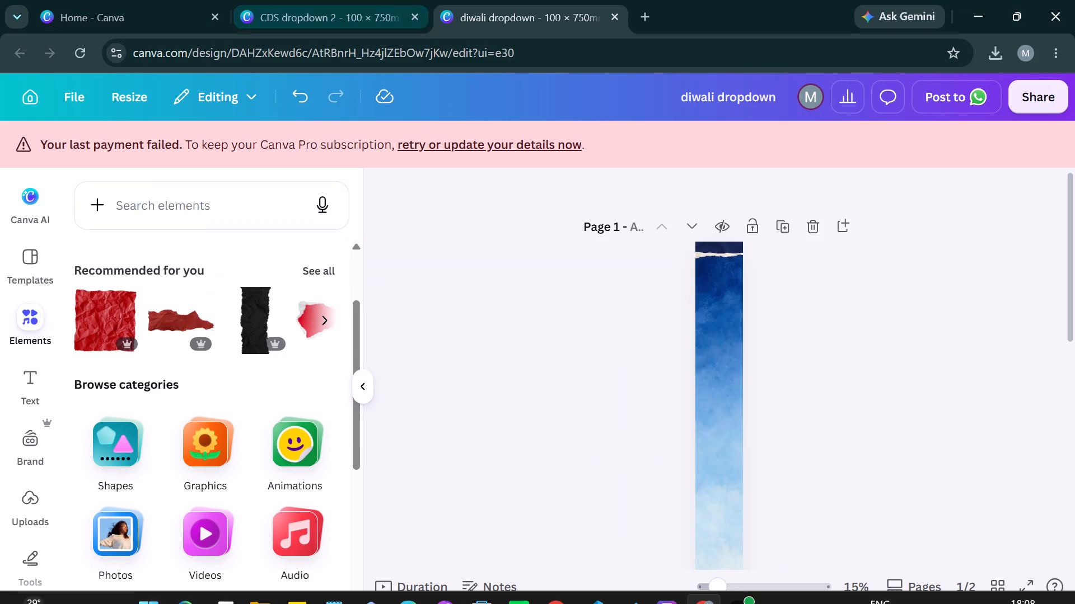
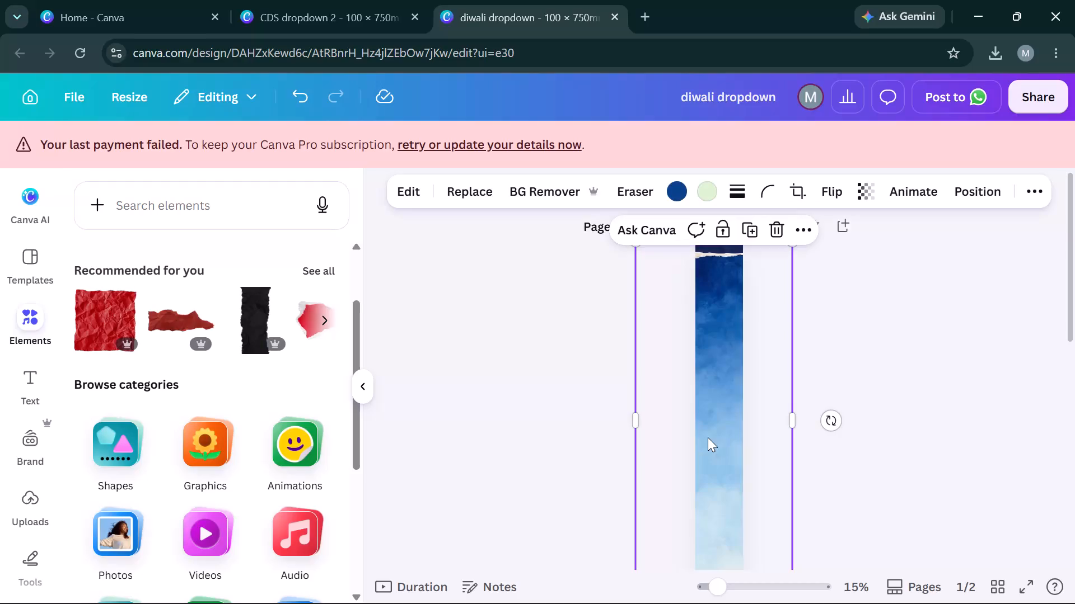
Deselect the blue watercolour graphic on the banner and switch to the Canva home page with the recent designs.
left_click(611, 437)
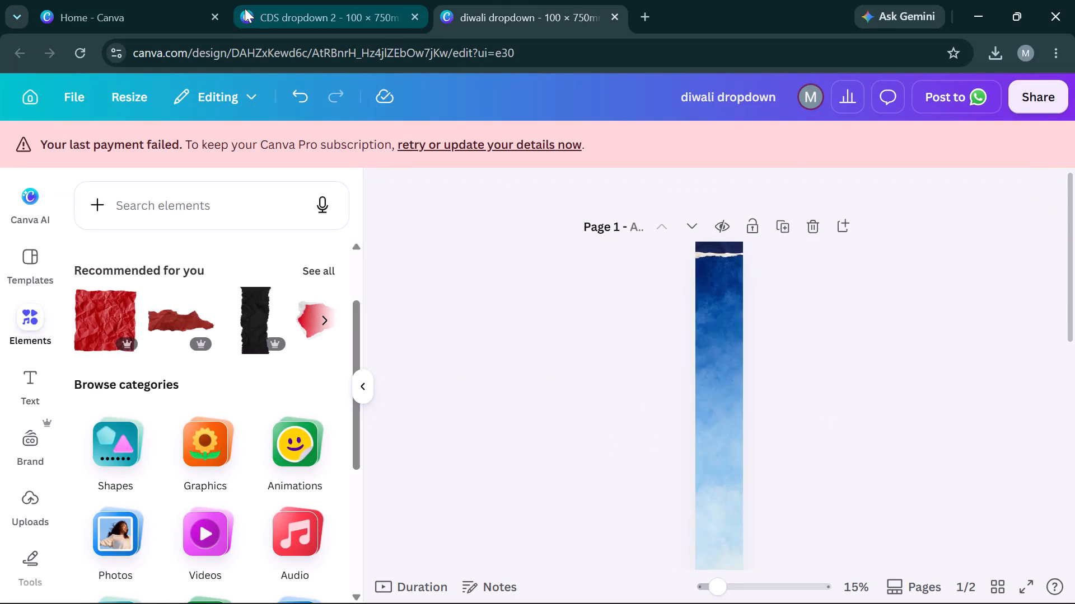
left_click(124, 0)
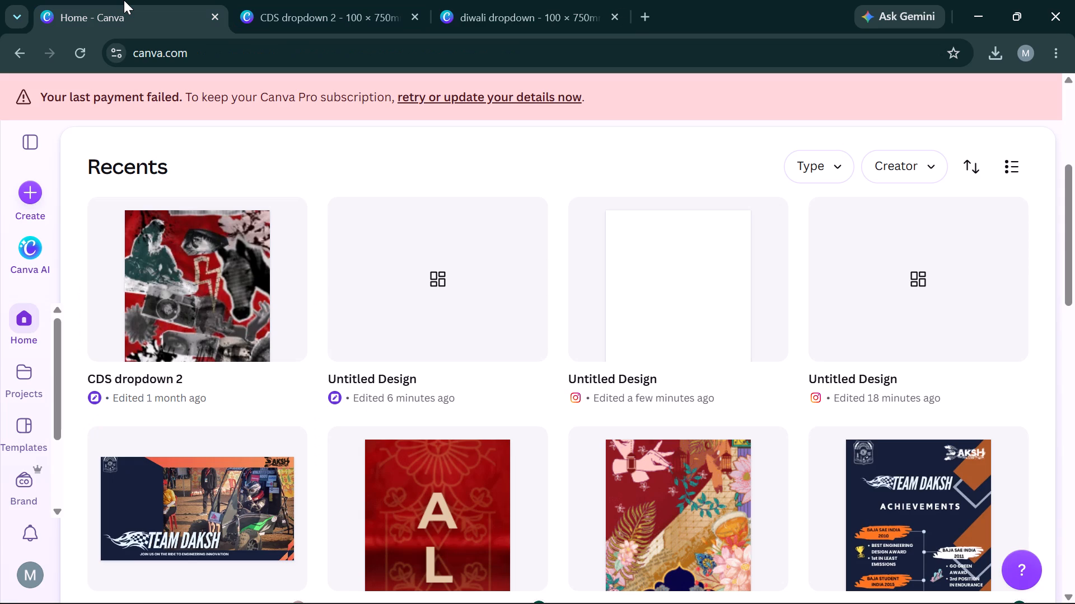
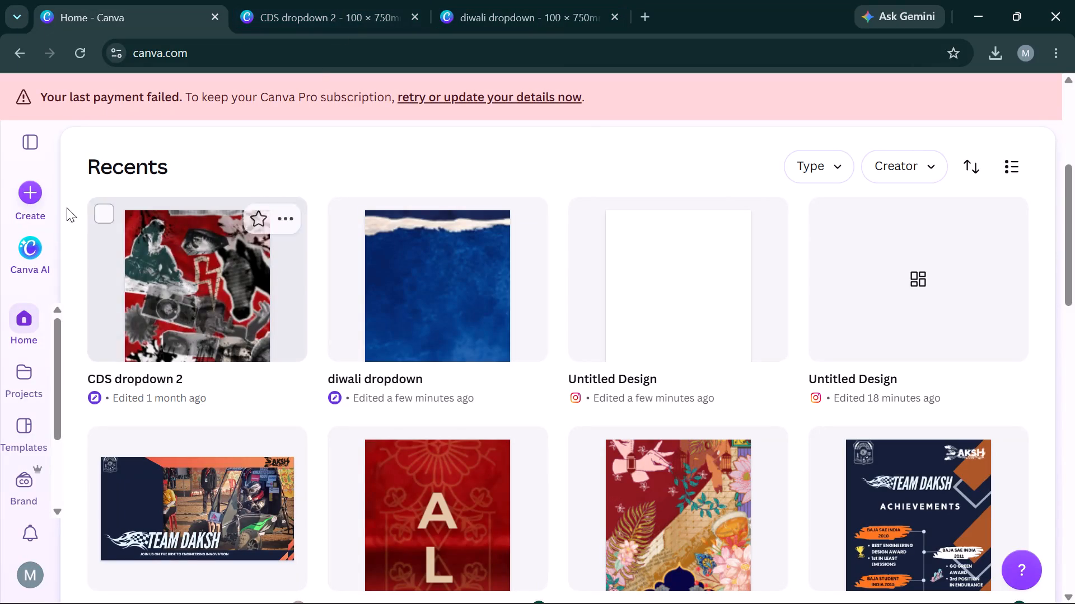
Create a new blank Instagram Post (4:5) design.
left_click(30, 201)
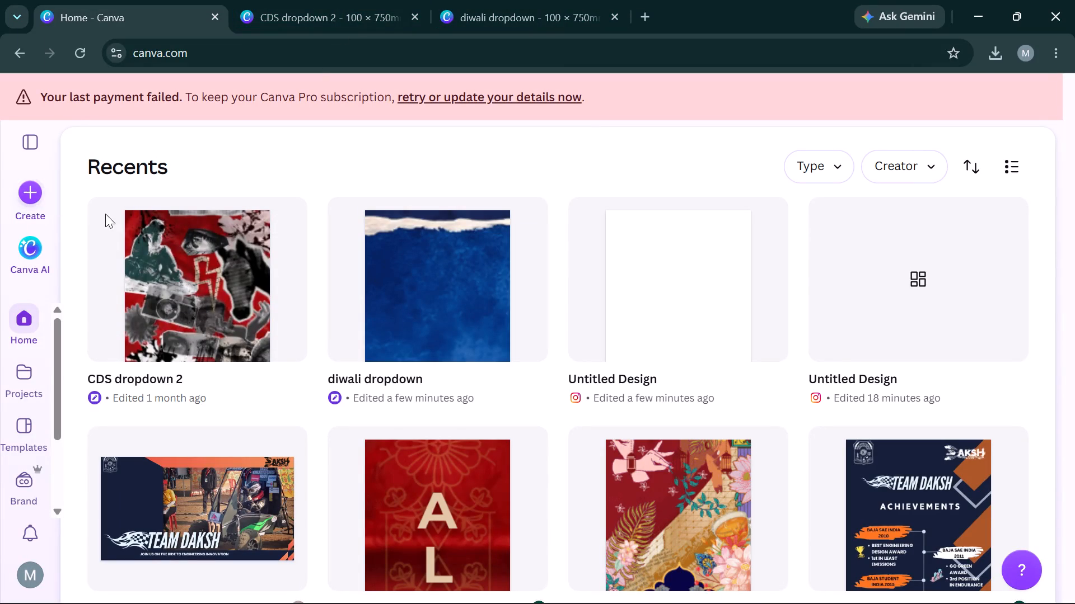
left_click(404, 379)
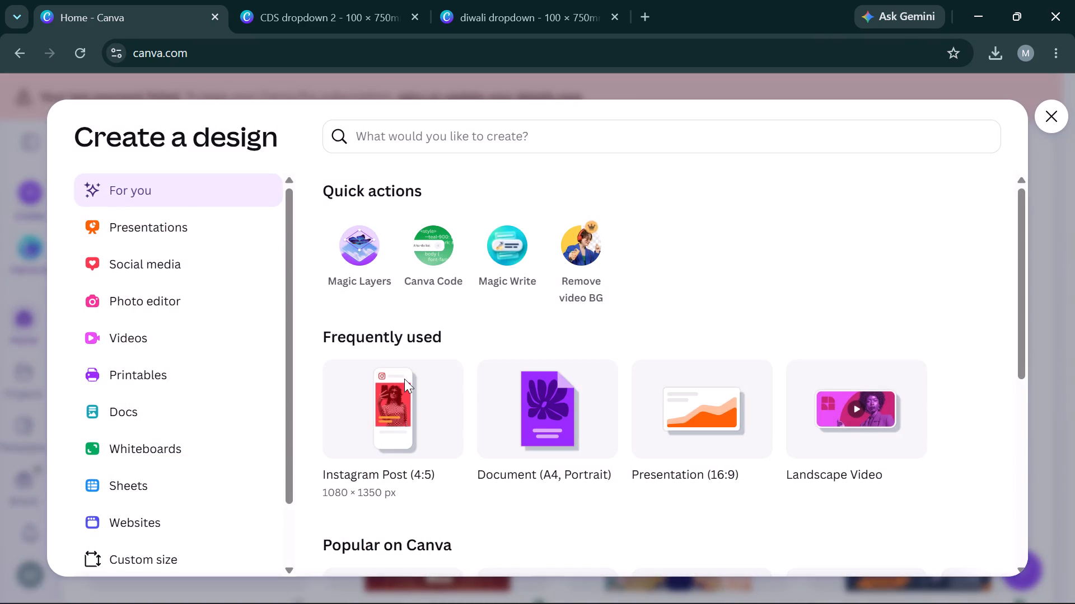
Switch to the diwali dropdown design and delete the blue watercolour paper graphic from page 1, keeping the dark navy crumpled paper.
left_click(553, 7)
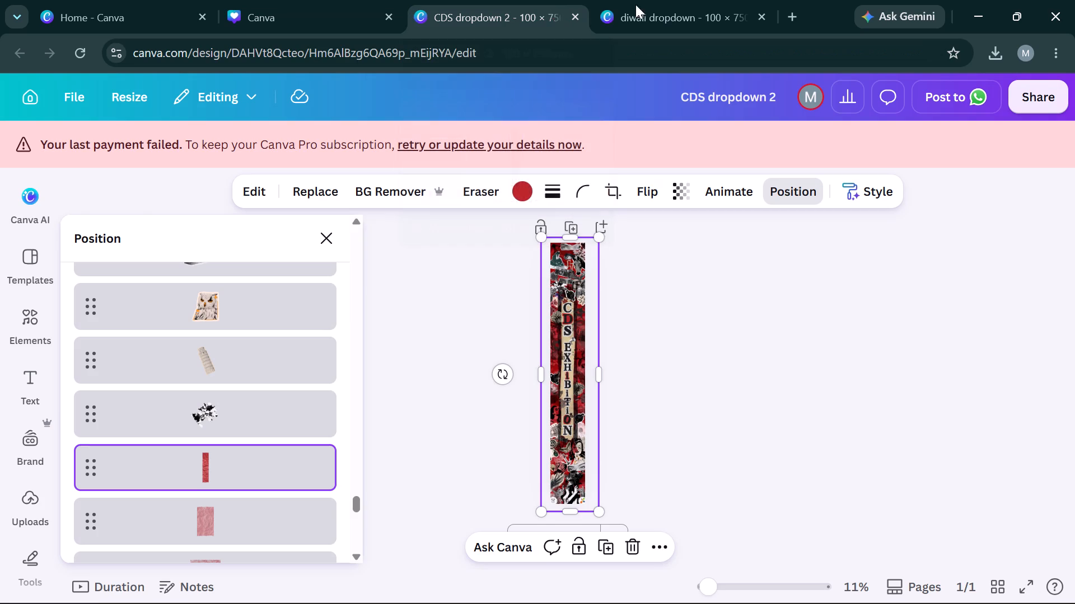
left_click(647, 3)
left_click(603, 350)
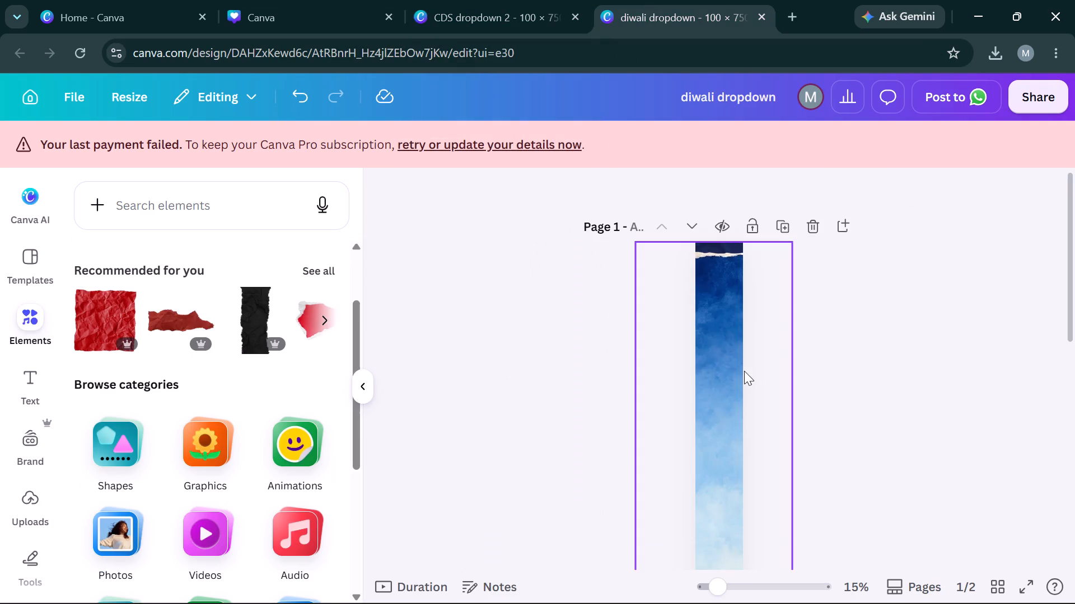
left_click(741, 372)
key("Delete")
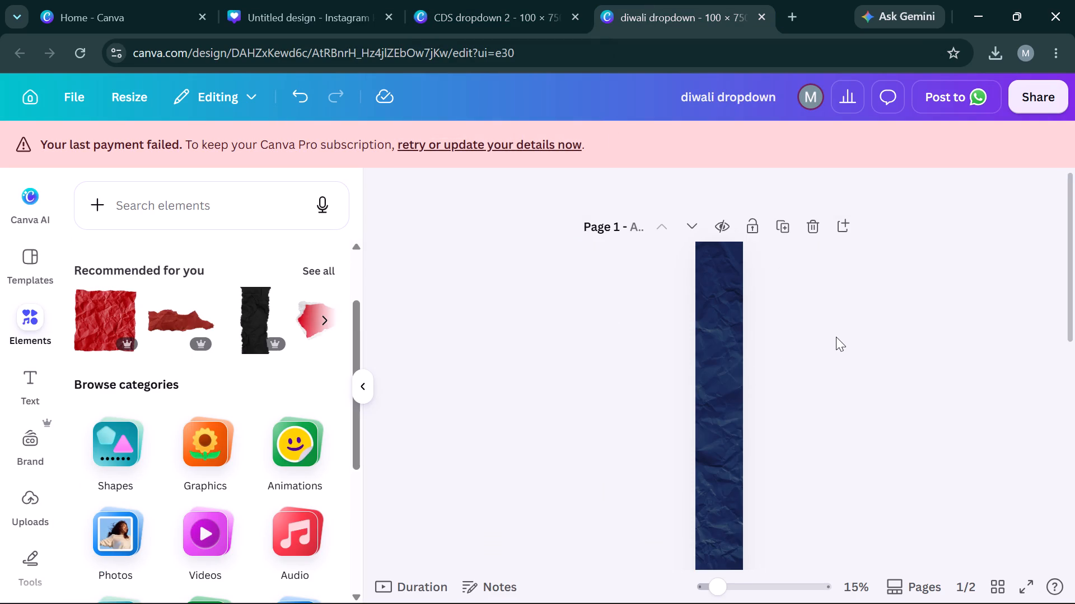
Delete the blank second page of the diwali dropdown design.
scroll(838, 336, "down", 4)
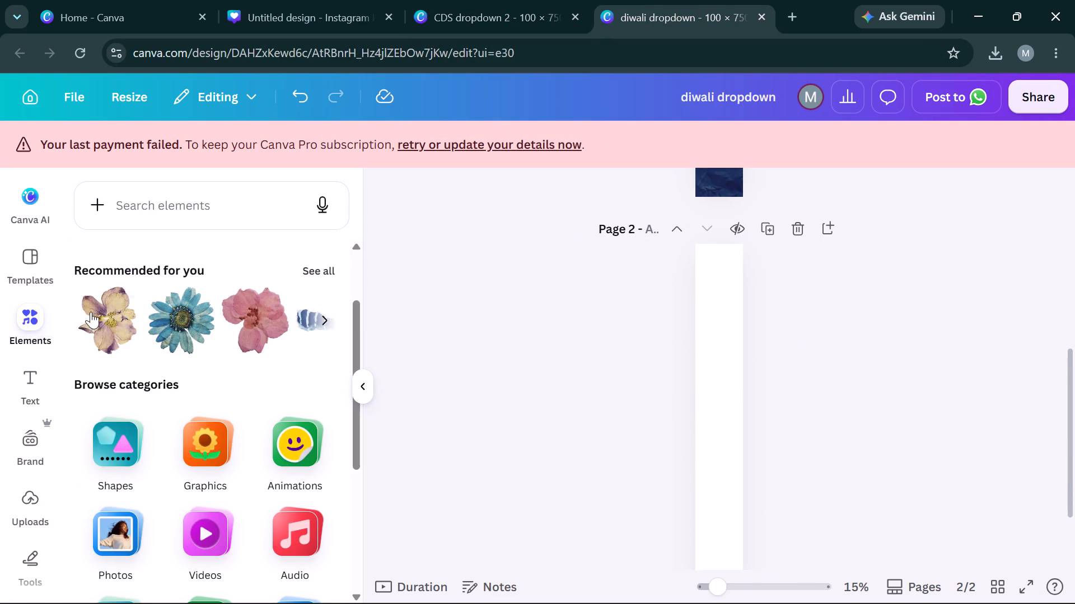
scroll(524, 399, "up", 2)
scroll(524, 399, "right", 2)
scroll(524, 399, "up", 1)
left_click(803, 280)
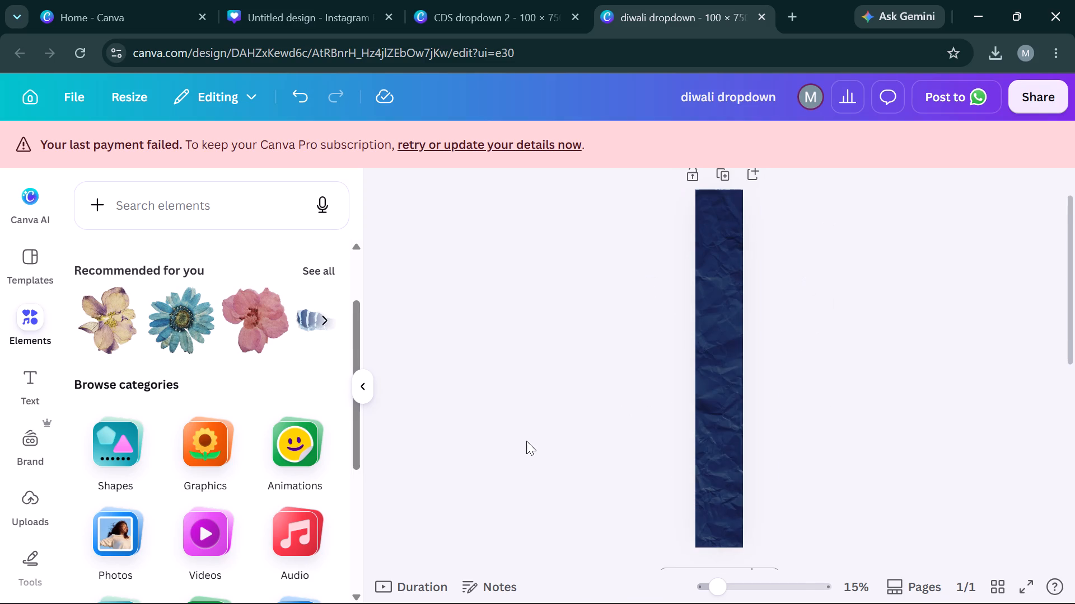
scroll(526, 441, "up", 2)
Switch to the untitled Instagram Post design, search its templates for "diwali poster" and browse the results.
left_click(321, 0)
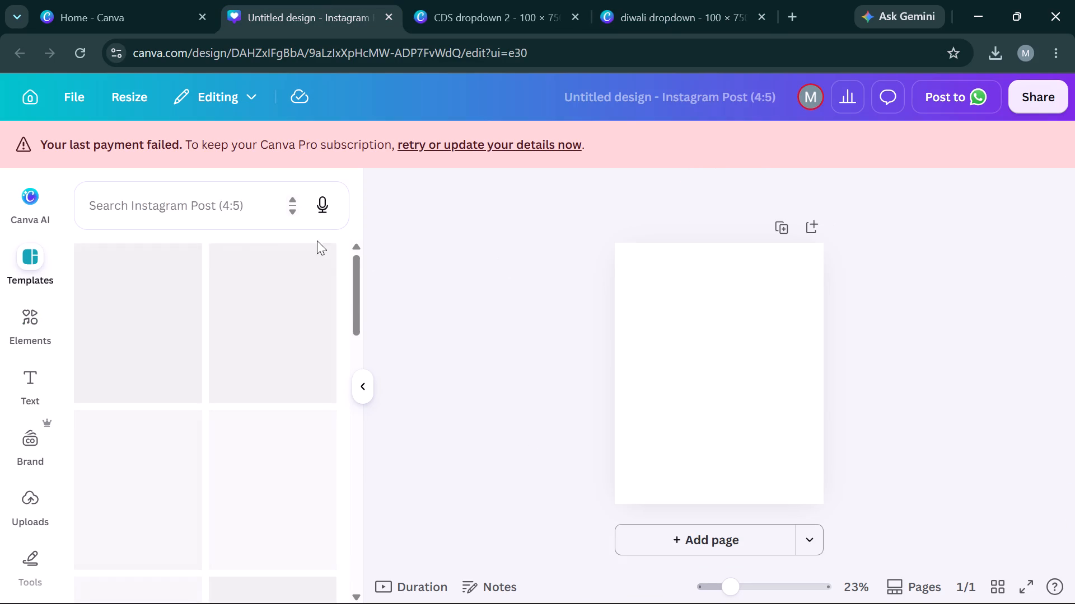
left_click(235, 223)
left_click(235, 223)
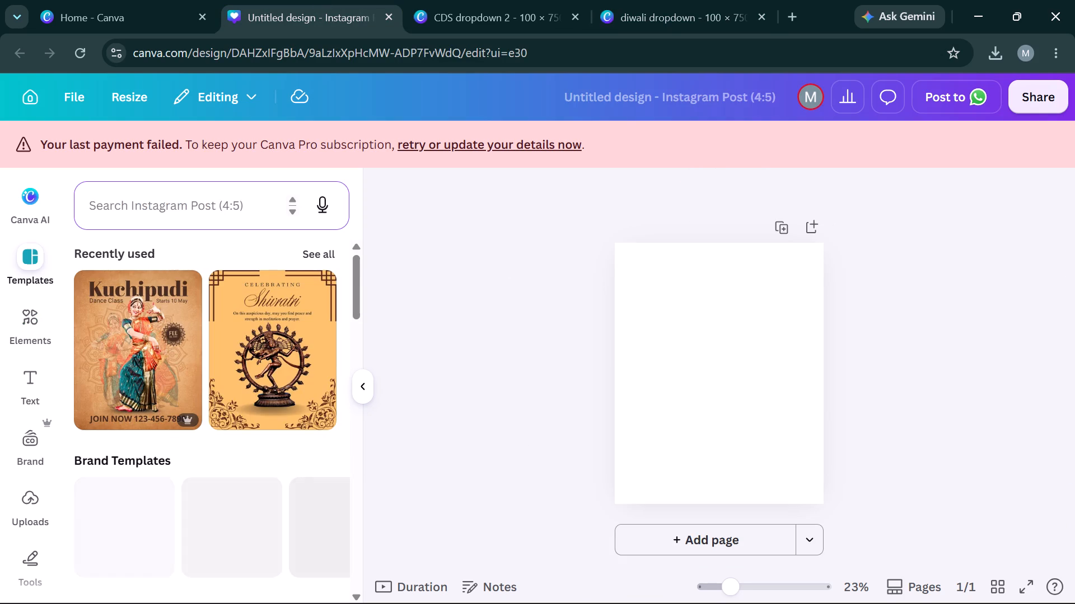
left_click(226, 213)
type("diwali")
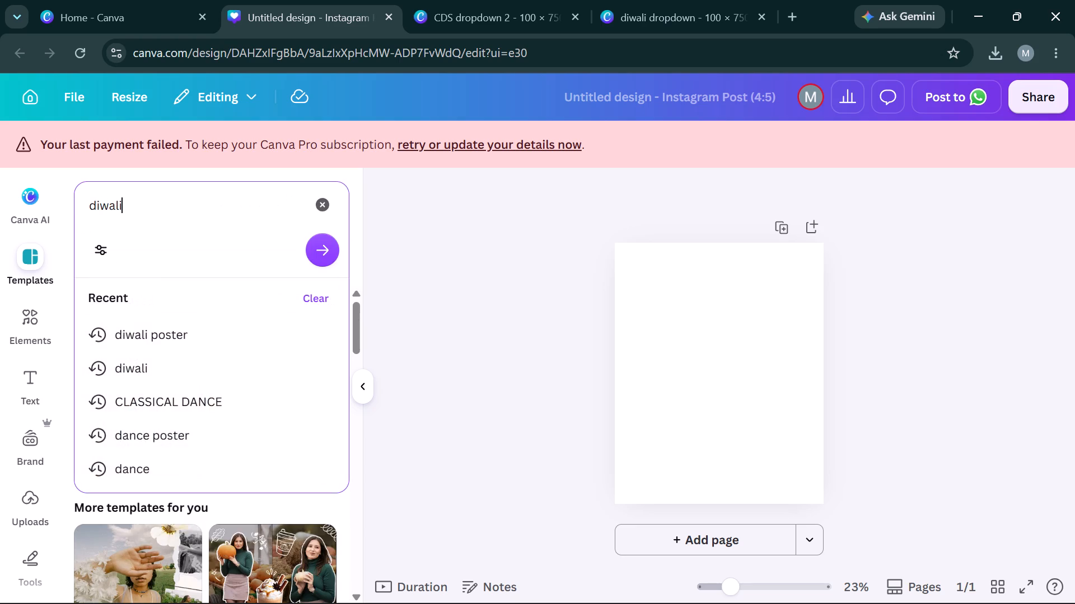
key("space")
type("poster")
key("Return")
scroll(219, 291, "down", 1)
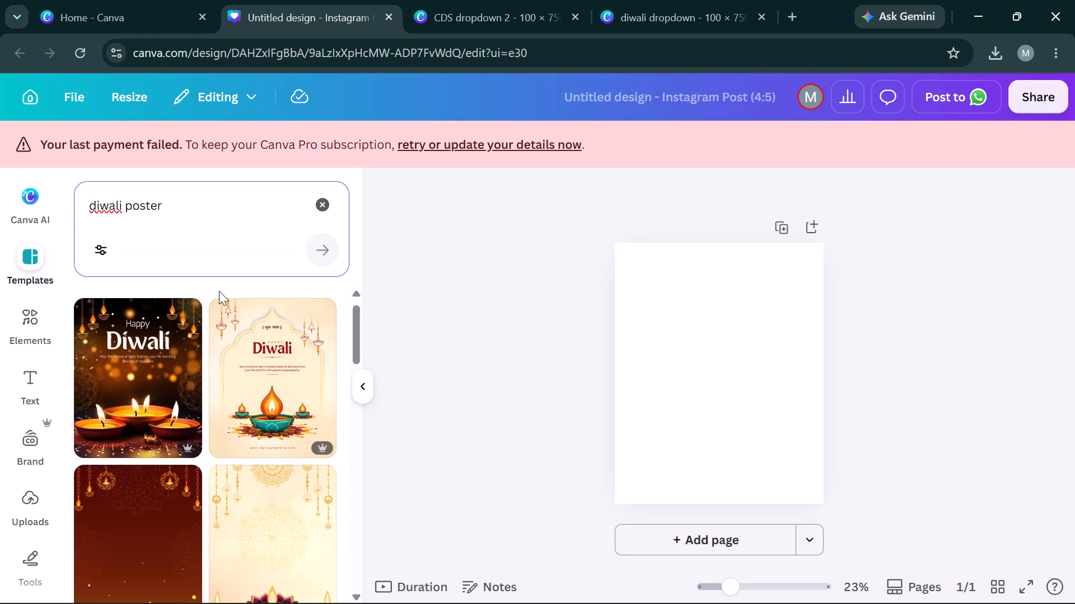
scroll(219, 291, "down", 4)
scroll(219, 291, "up", 6)
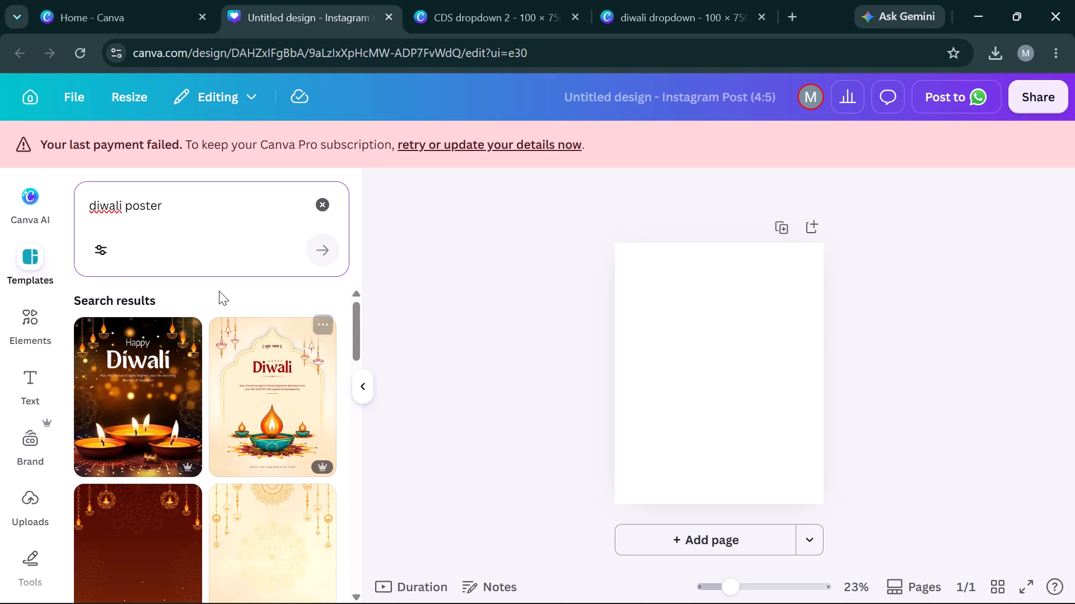
Extend the template search to "diwali poster blue backgtound".
left_click(205, 226)
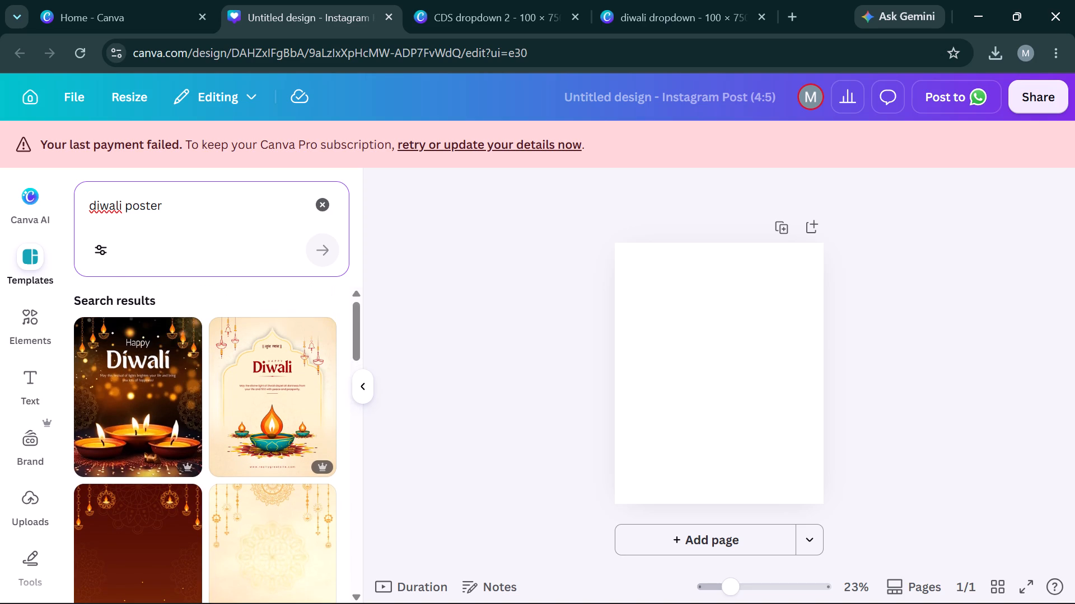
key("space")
left_click(208, 214)
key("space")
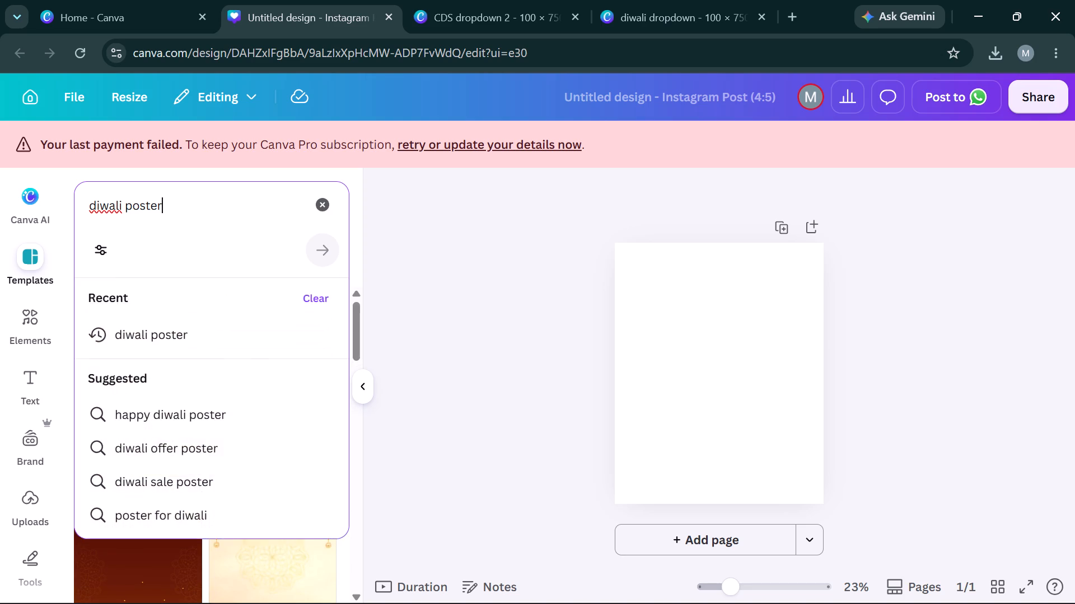
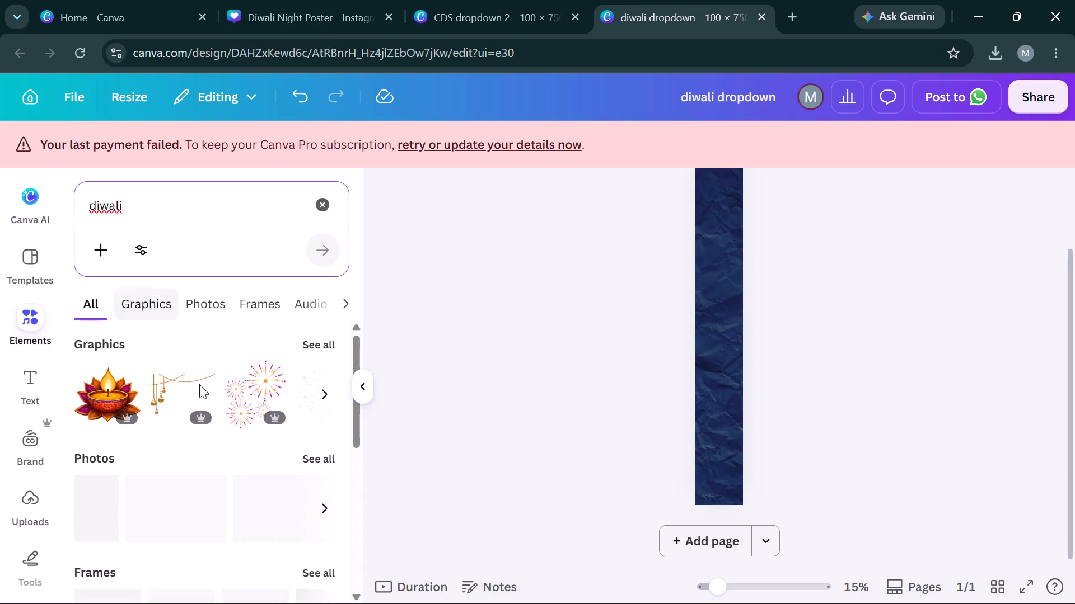
left_click(319, 346)
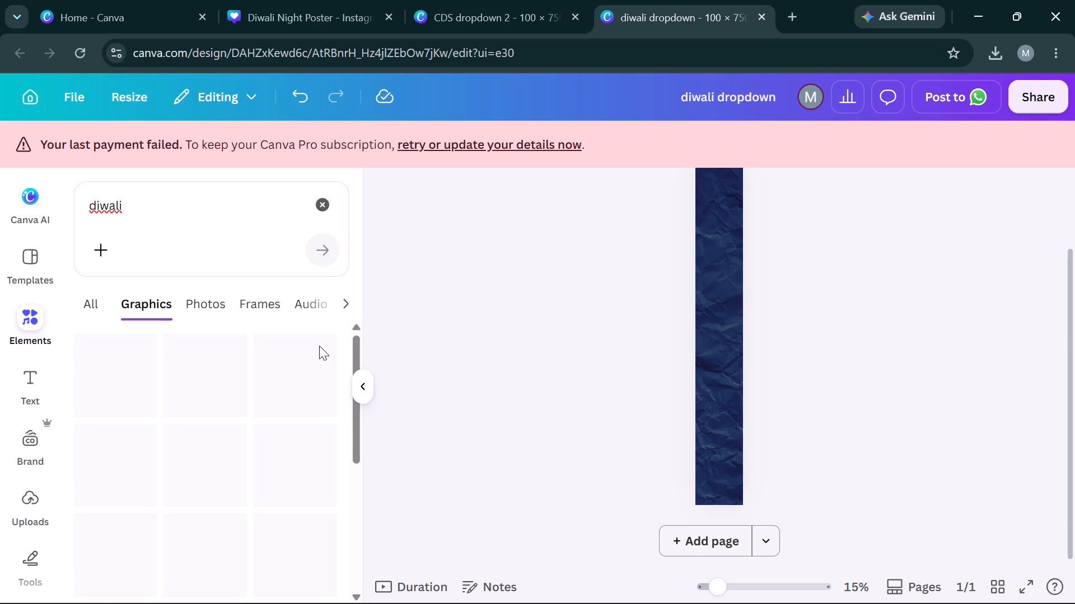
scroll(319, 346, "down", 1)
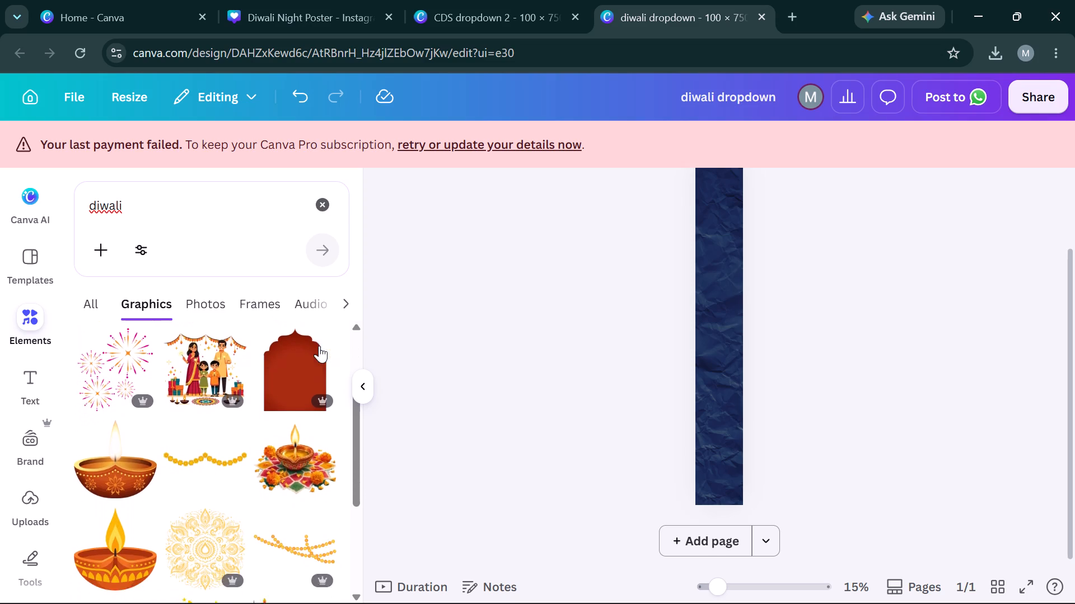
scroll(319, 346, "down", 3)
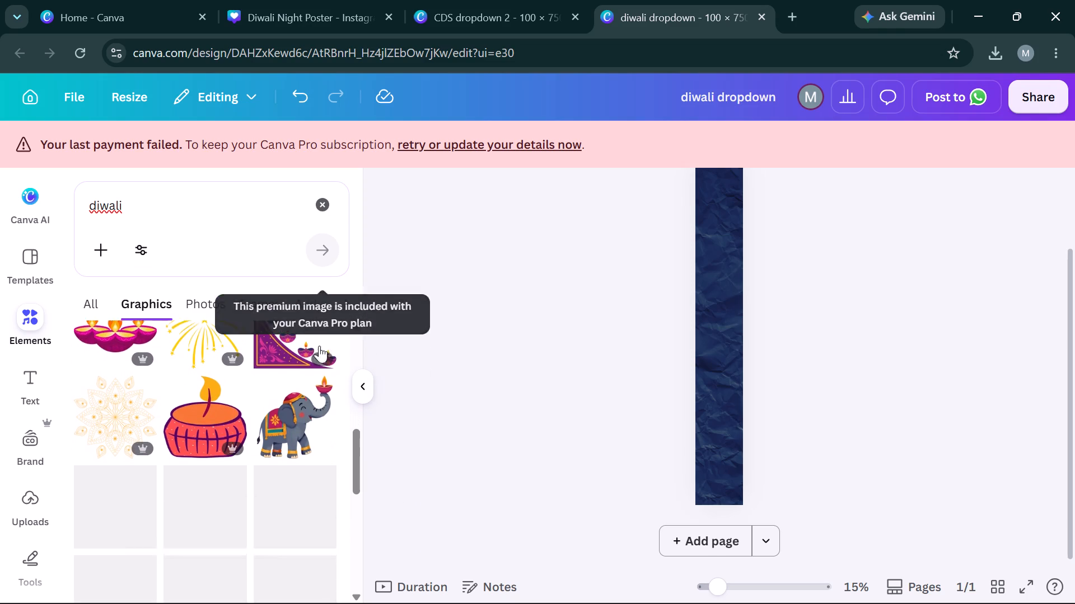
left_click(124, 401)
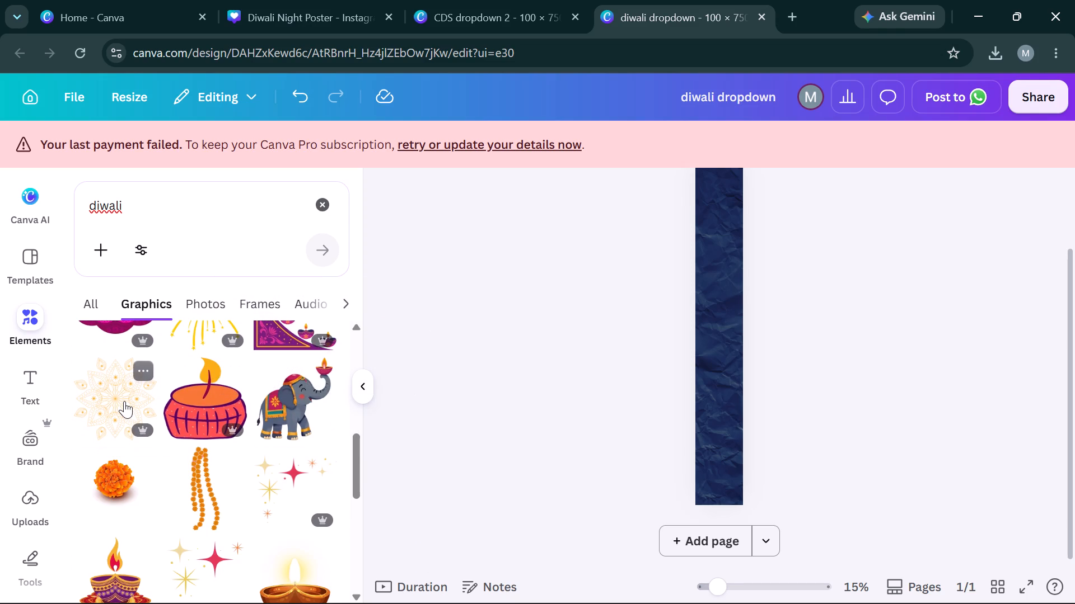
Enlarge the mandala beyond the banner's width and move it to the upper part, with half hanging off the right edge.
scroll(780, 338, "up", 1)
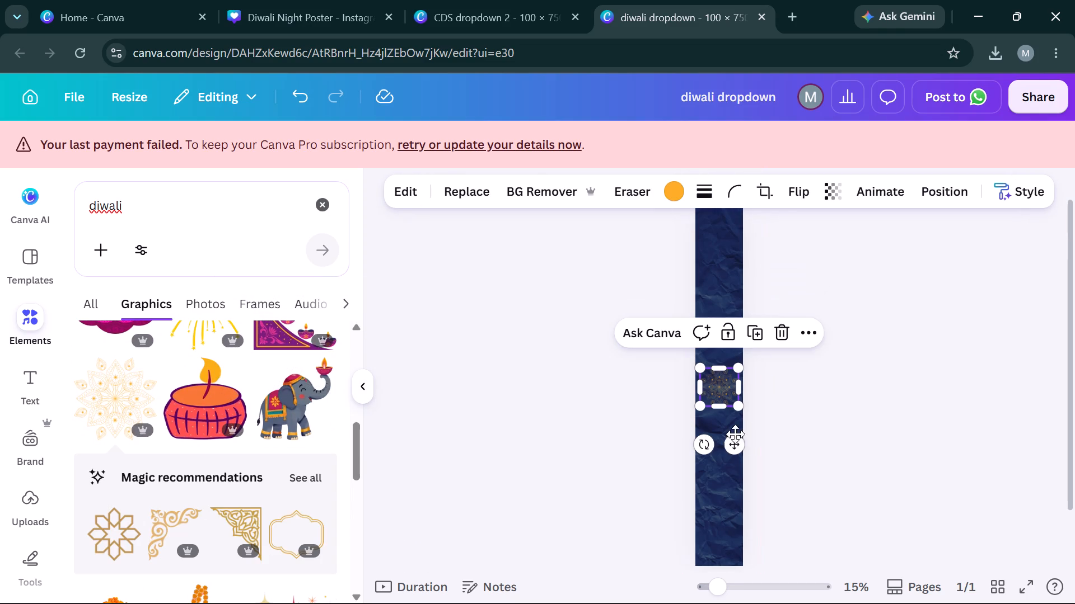
left_click_drag(736, 403, 811, 480)
left_click_drag(746, 416, 729, 338)
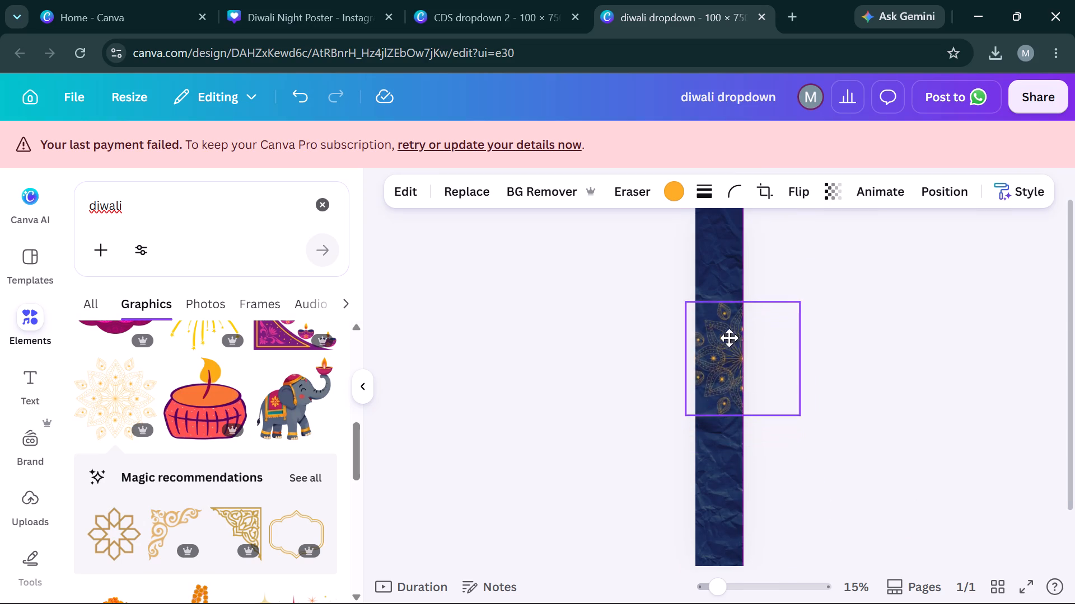
left_click_drag(729, 338, 734, 273)
Recolour the mandala with the design's white.
left_click(669, 188)
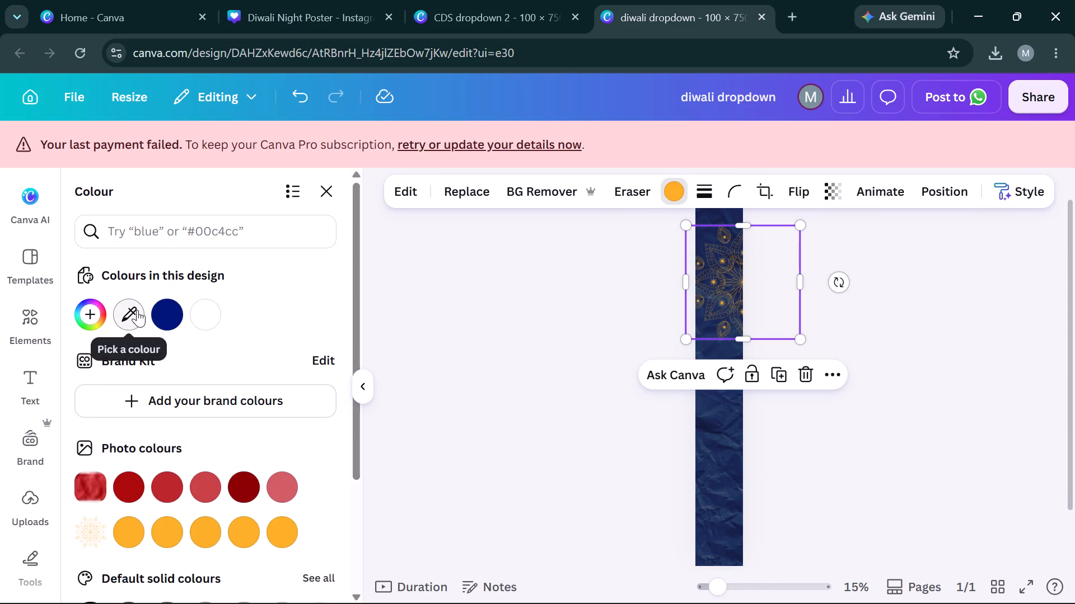
left_click(202, 310)
Shrink the mandala to about 200 mm wide and shift it so its left tips sit just inside the banner's left edge.
left_click(735, 272)
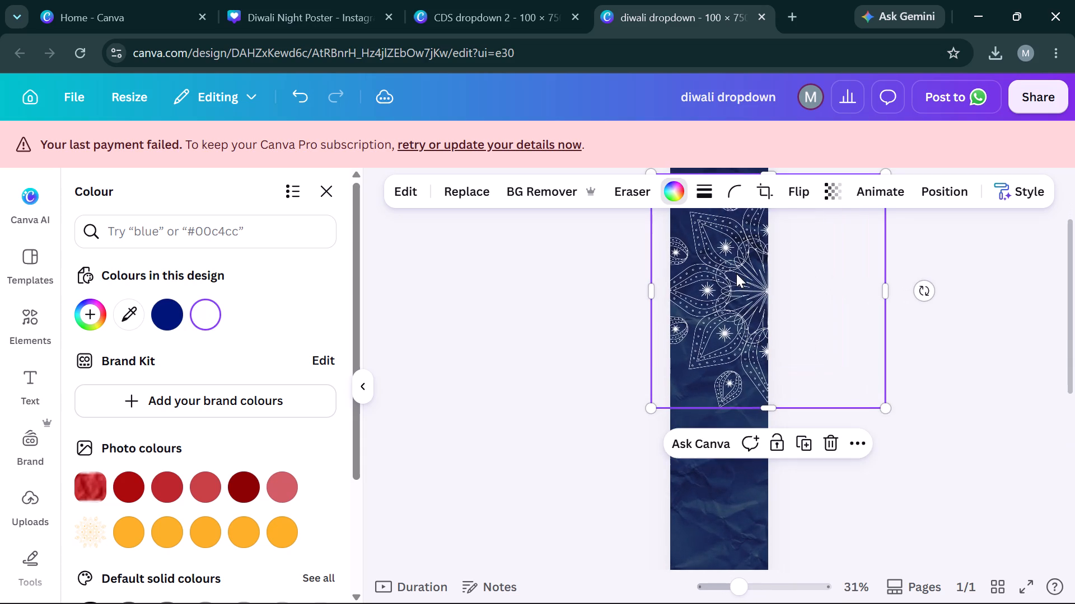
left_click_drag(646, 410, 684, 367)
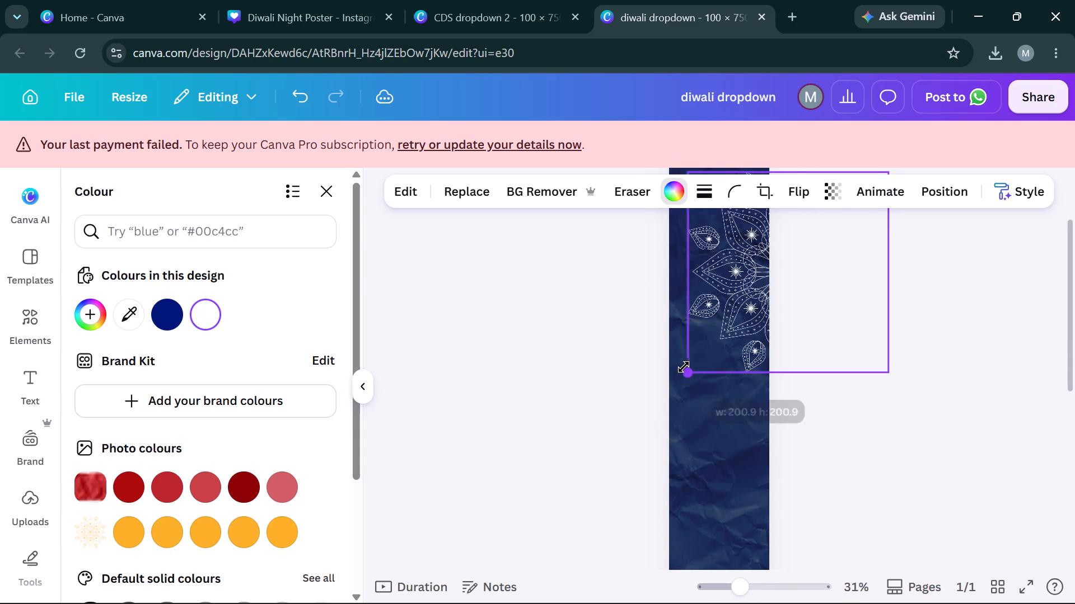
left_click_drag(684, 367, 688, 364)
left_click_drag(820, 266, 805, 268)
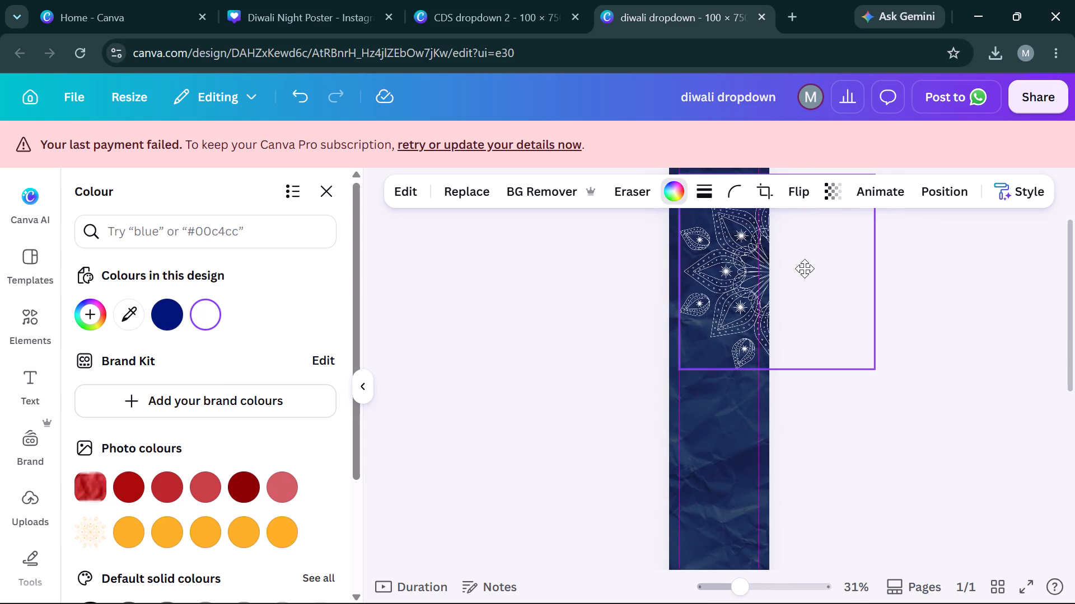
left_click_drag(805, 268, 800, 271)
left_click(905, 355)
scroll(905, 355, "up", 1)
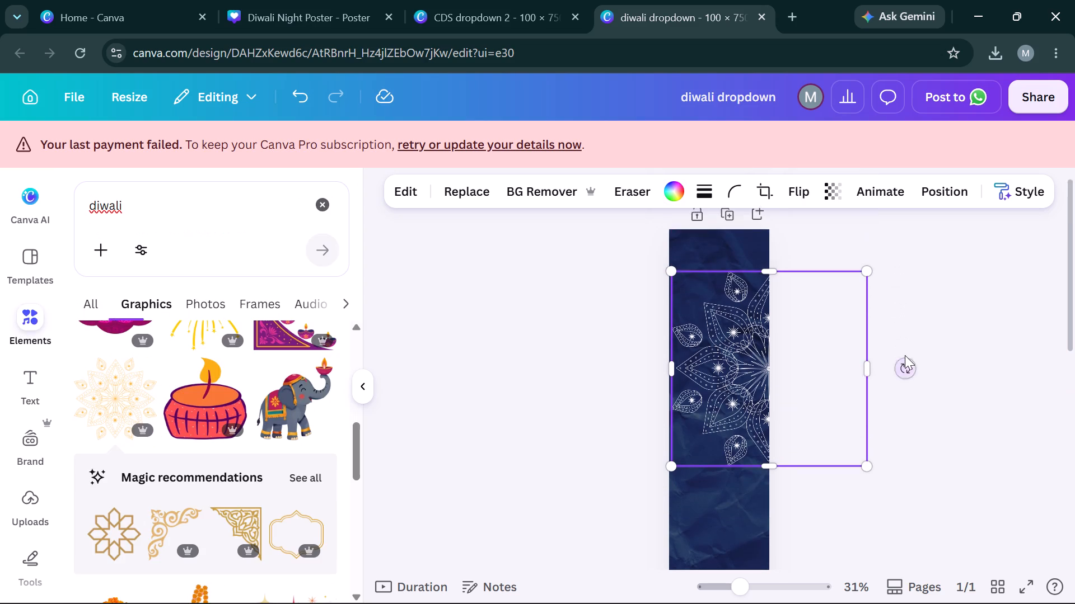
scroll(905, 355, "up", 1)
left_click(969, 303)
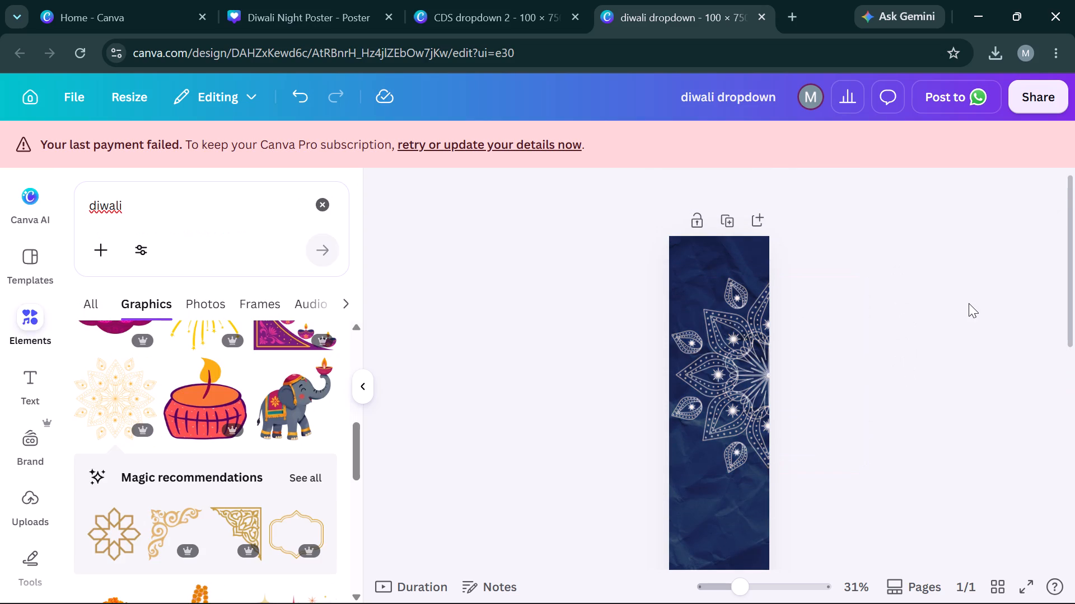
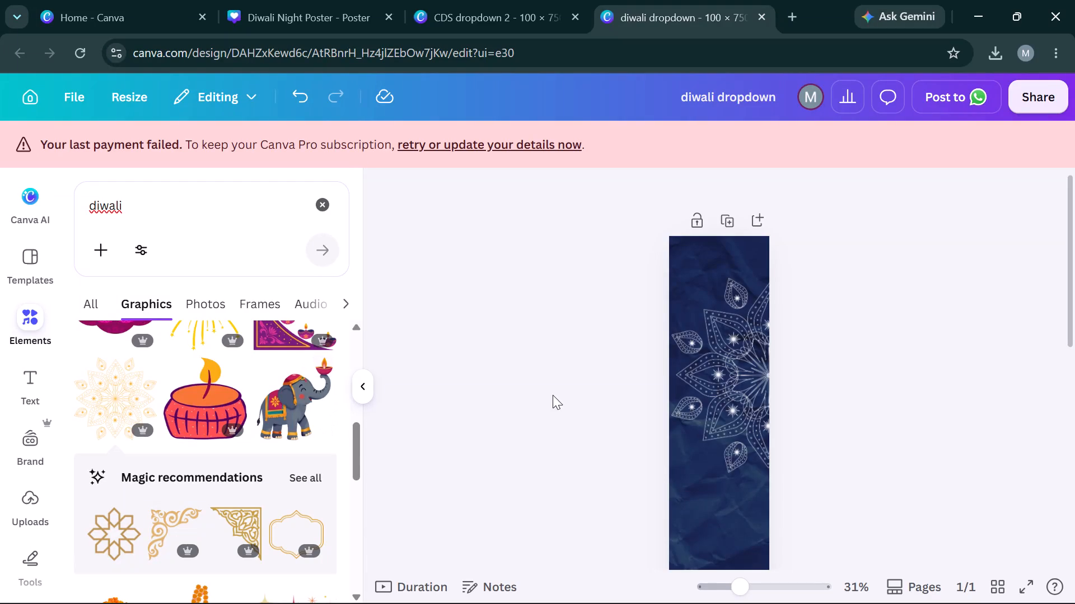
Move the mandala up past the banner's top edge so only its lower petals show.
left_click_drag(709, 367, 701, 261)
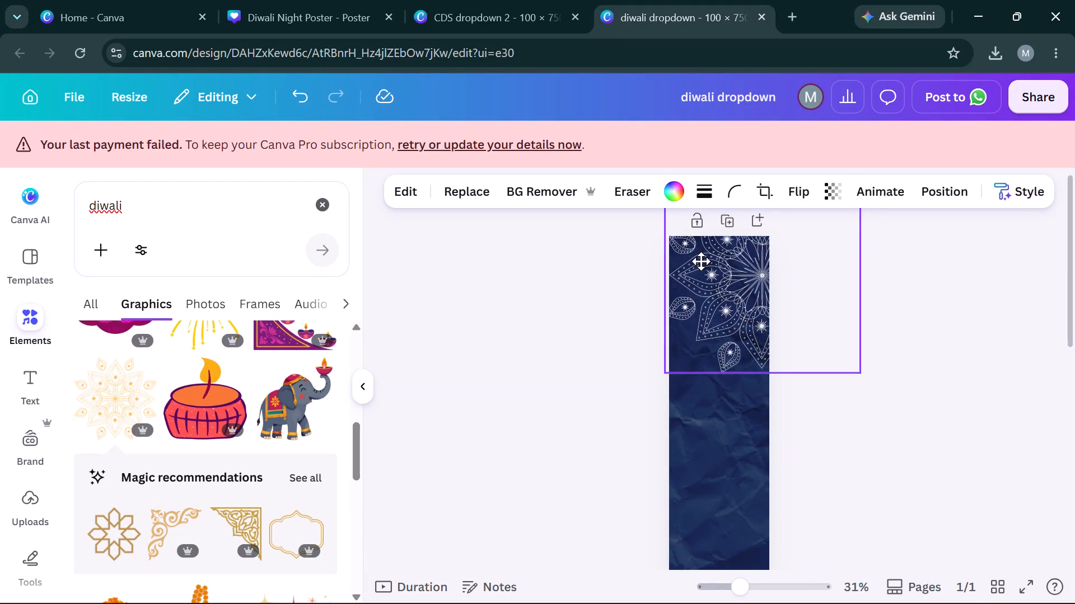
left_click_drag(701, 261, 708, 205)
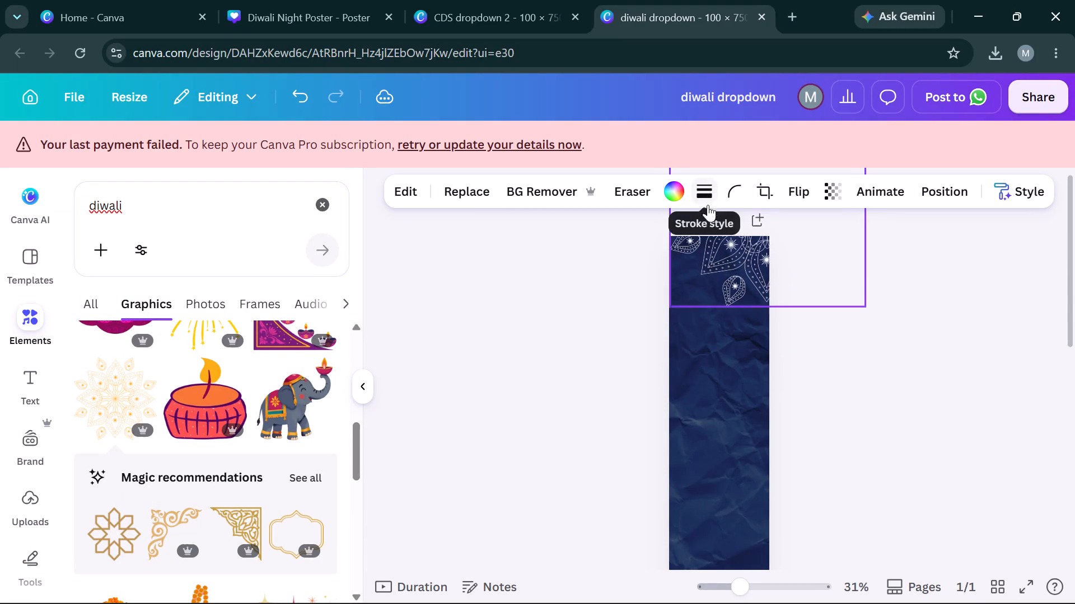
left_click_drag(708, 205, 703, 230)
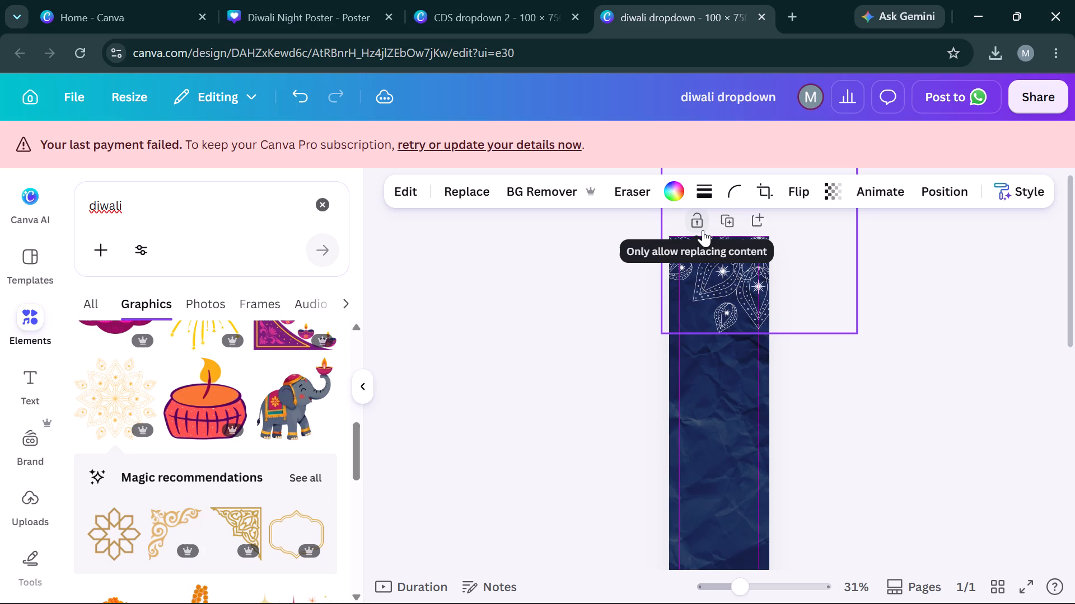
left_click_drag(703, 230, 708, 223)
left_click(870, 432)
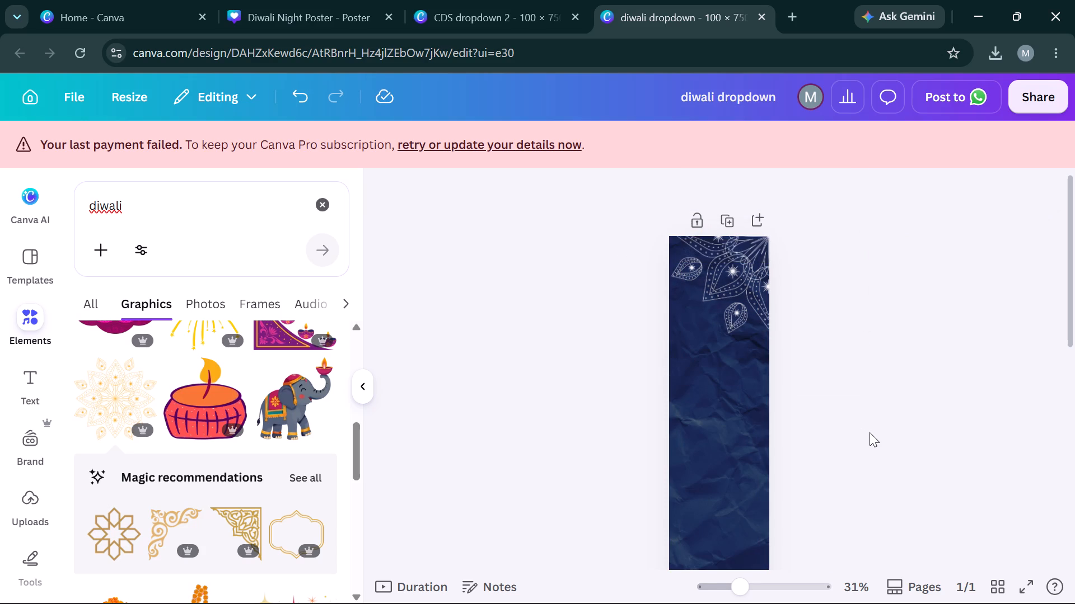
Delete the mandala from the top of the banner.
scroll(870, 432, "down", 1)
scroll(870, 432, "up", 1)
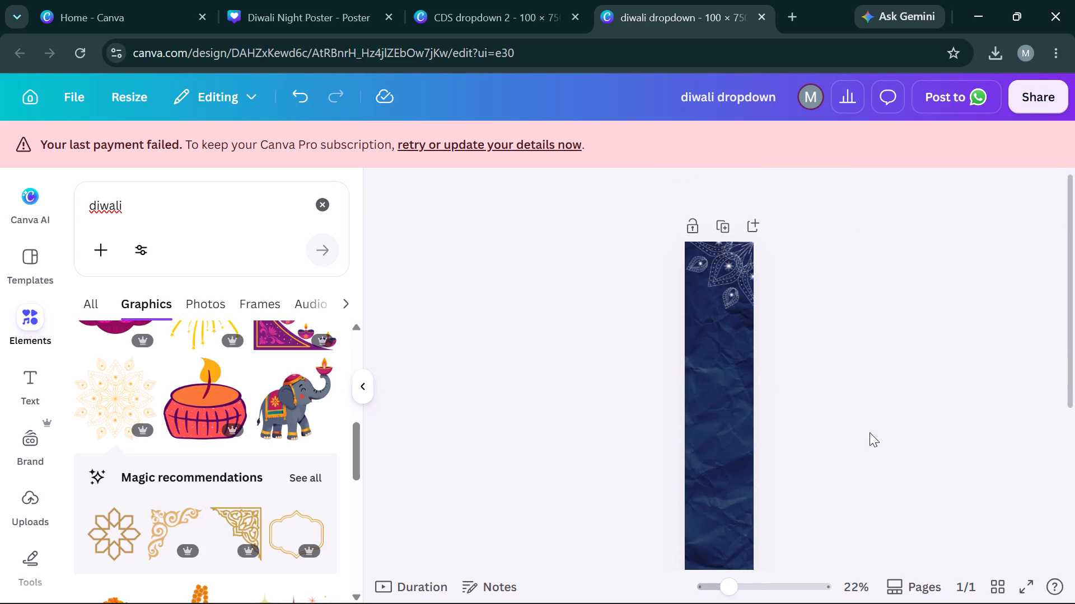
scroll(870, 432, "up", 1)
left_click(745, 276)
key("Delete")
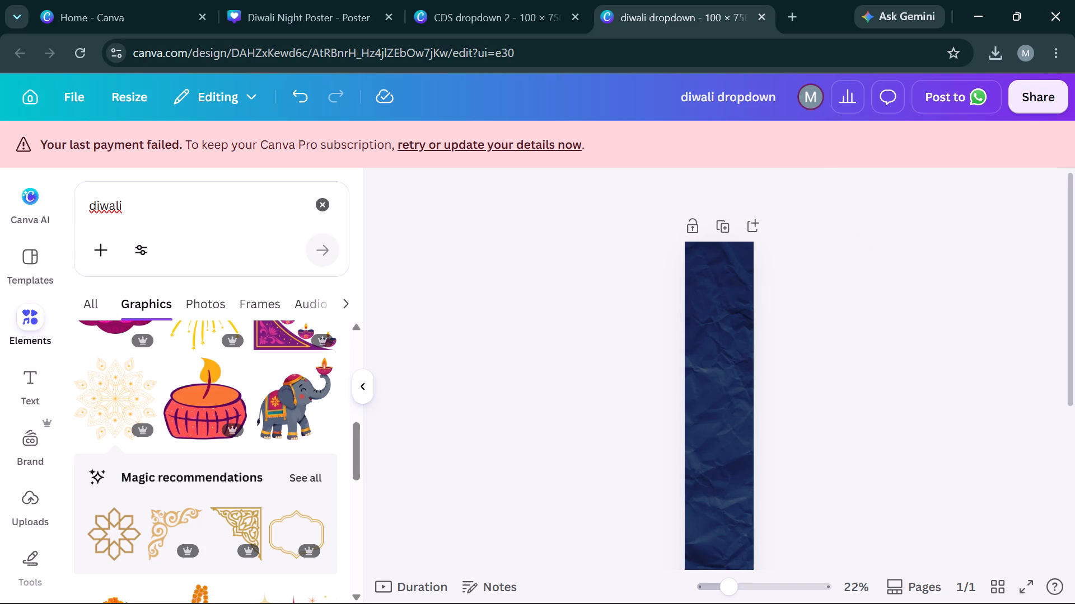
Look through the "diwali" graphics for another decoration and clear the element search.
scroll(834, 465, "down", 4)
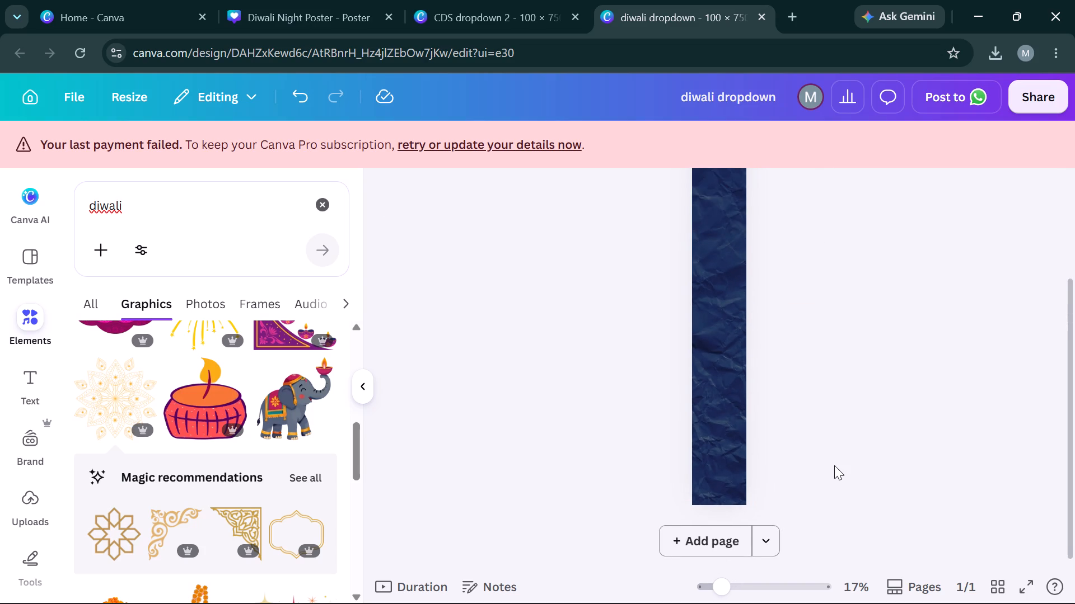
scroll(834, 465, "up", 1)
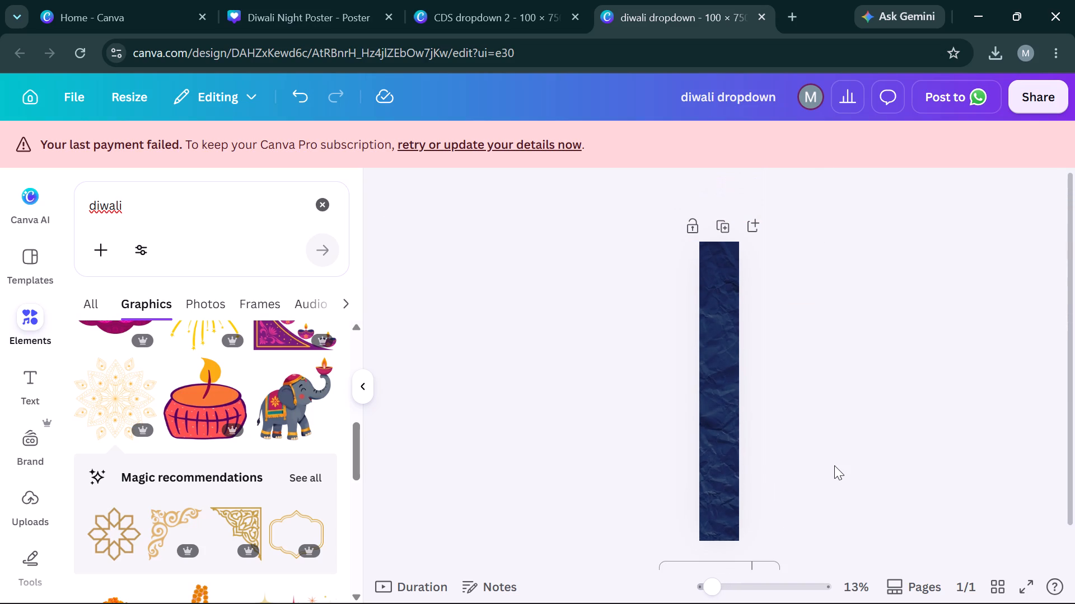
scroll(184, 522, "down", 3)
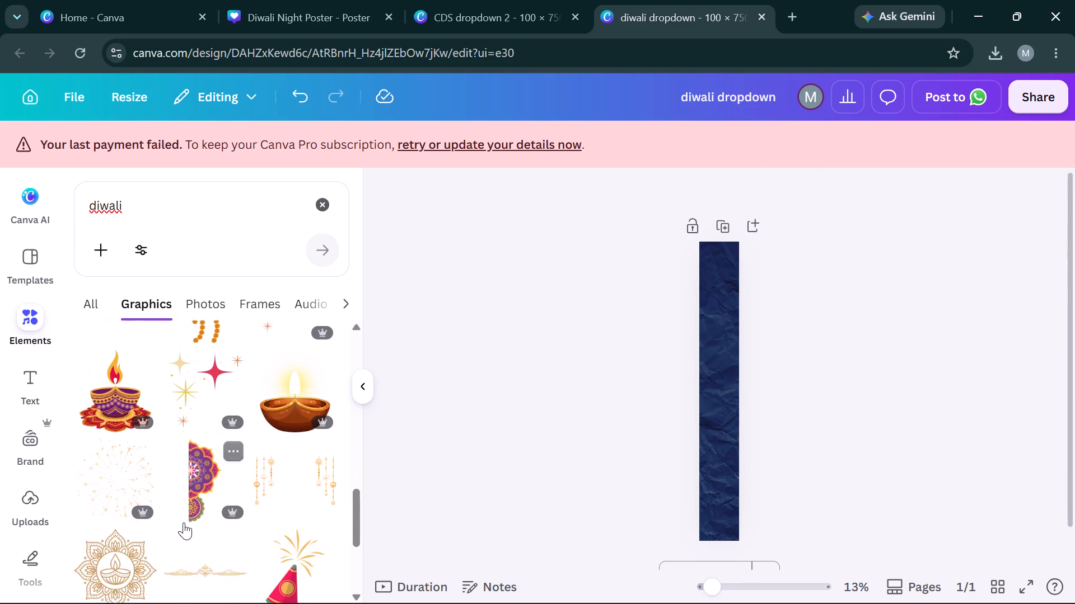
scroll(184, 522, "down", 1)
scroll(184, 522, "up", 1)
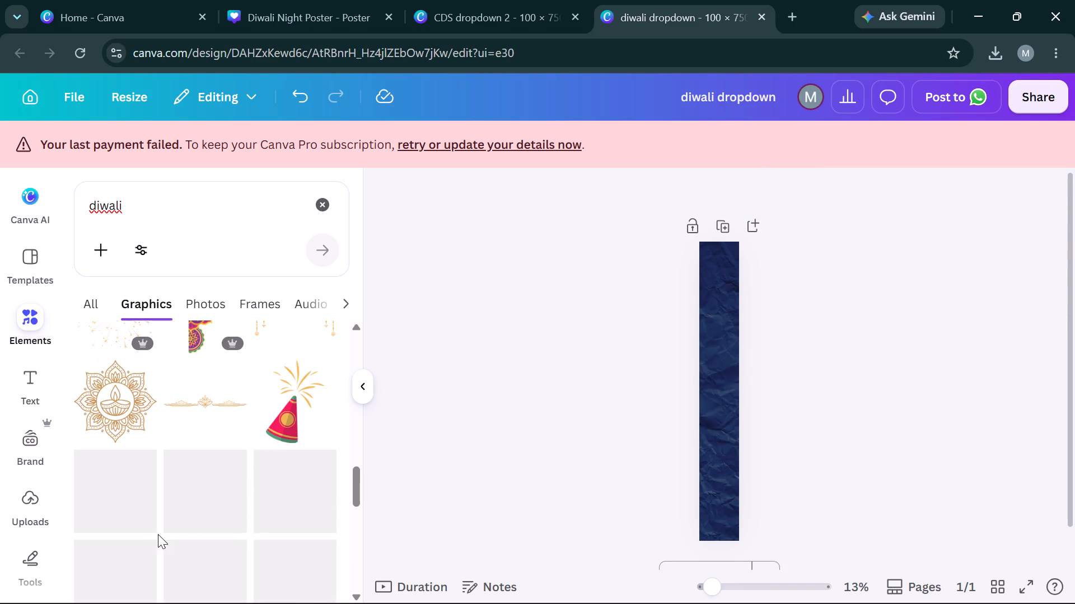
scroll(162, 537, "up", 4)
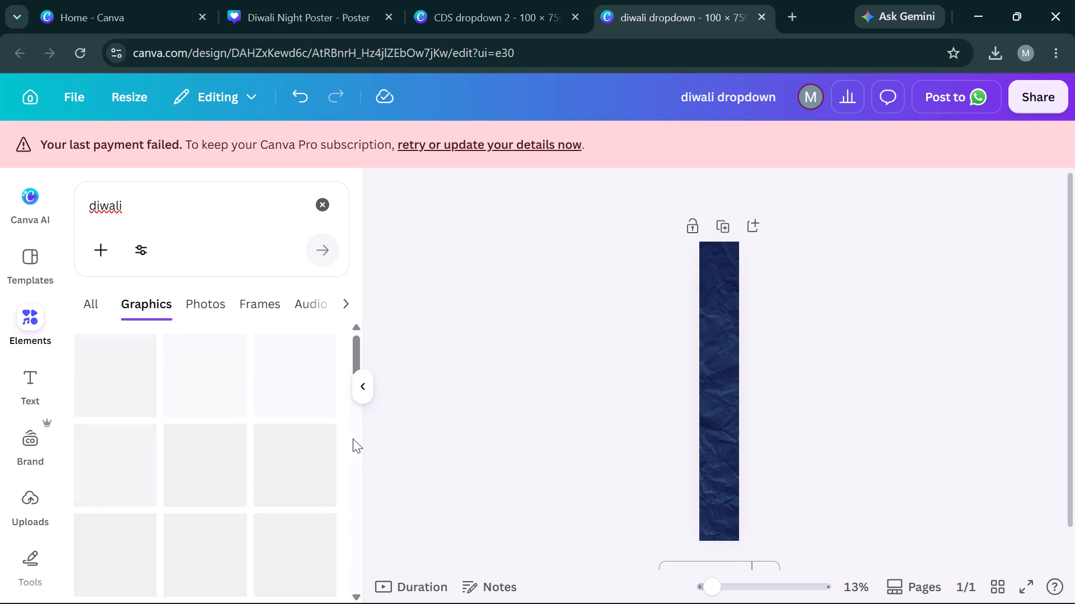
scroll(253, 417, "up", 3)
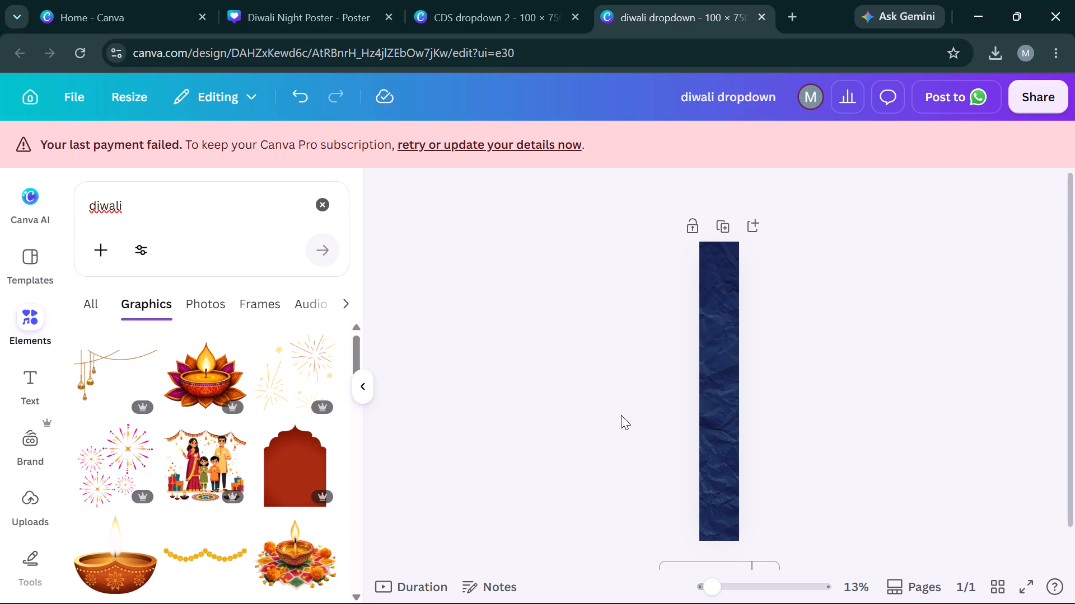
left_click(622, 415)
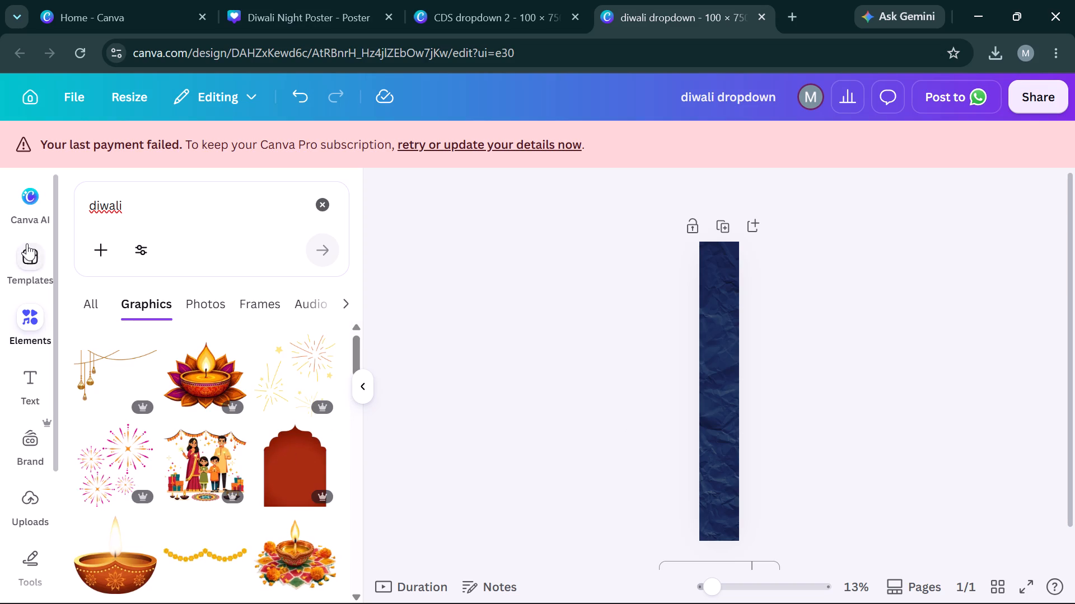
left_click(325, 208)
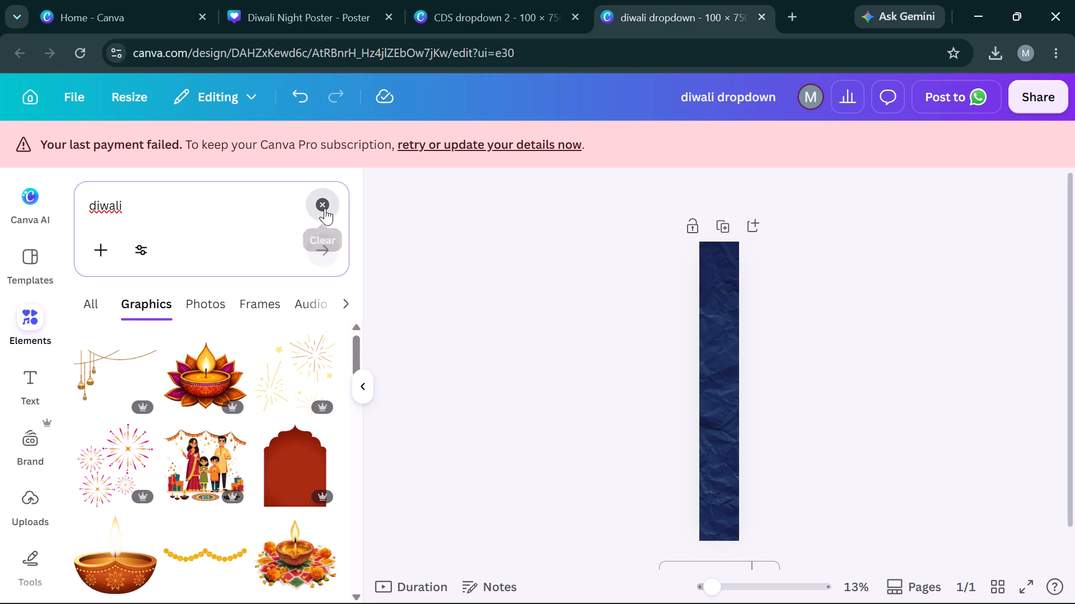
left_click(424, 276)
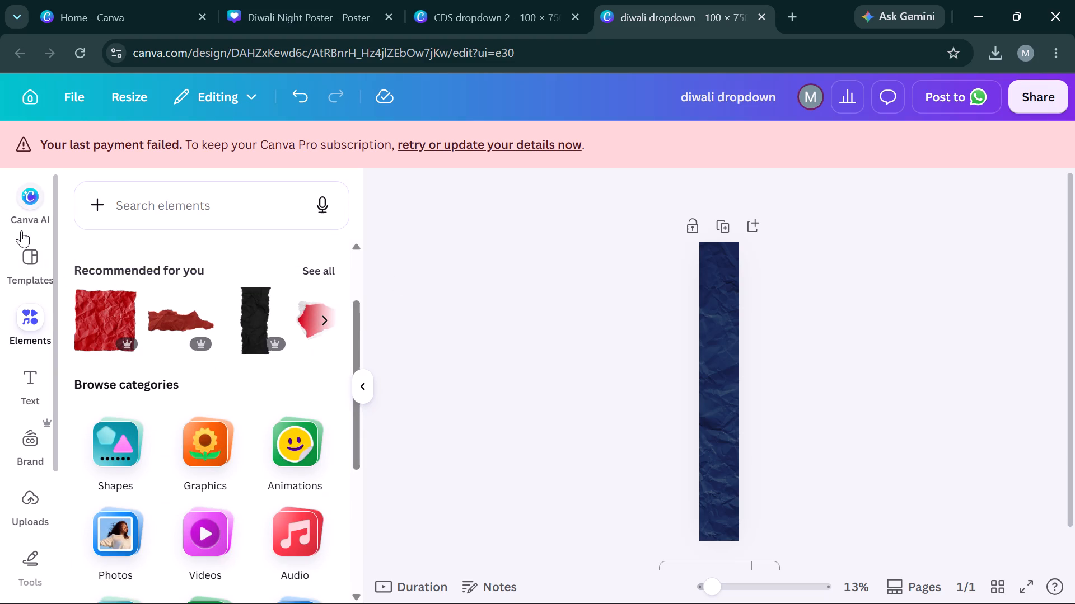
Centre the navy crumpled paper on the banner.
left_click(724, 367)
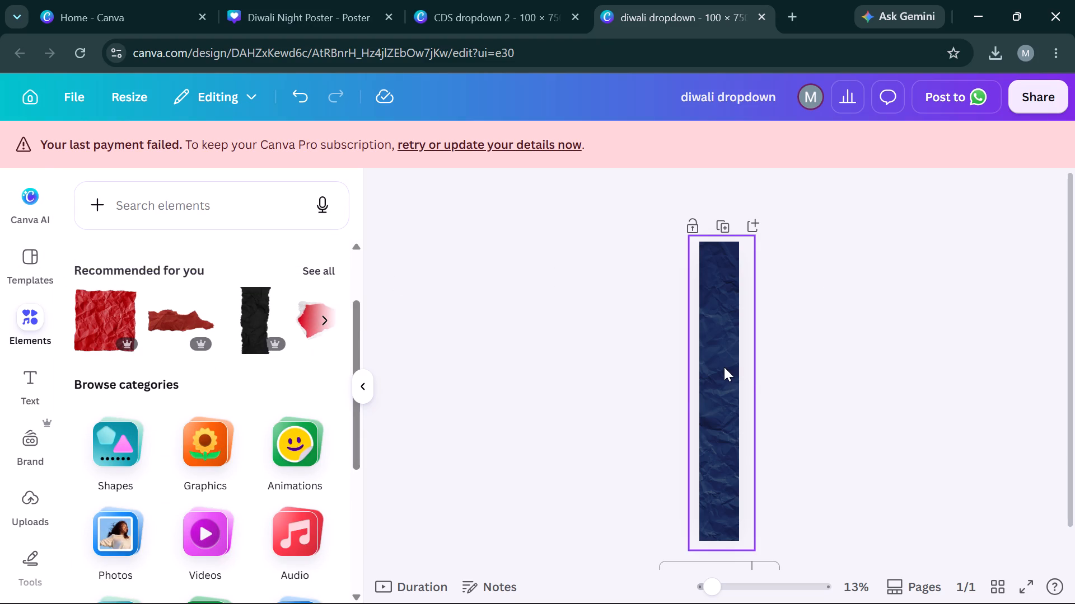
left_click(724, 367)
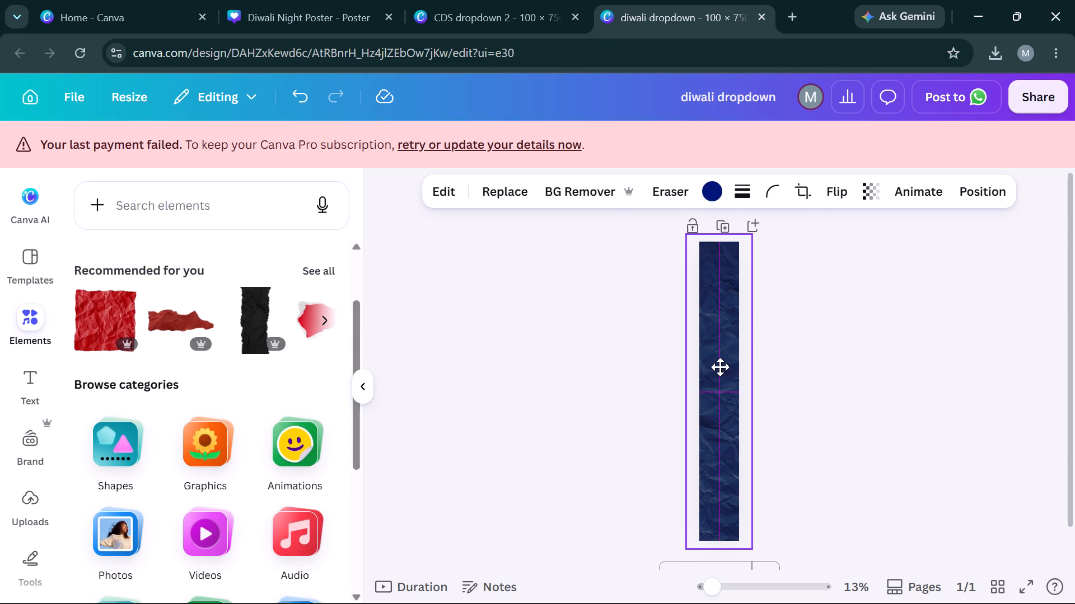
scroll(821, 356, "up", 1)
left_click(821, 356)
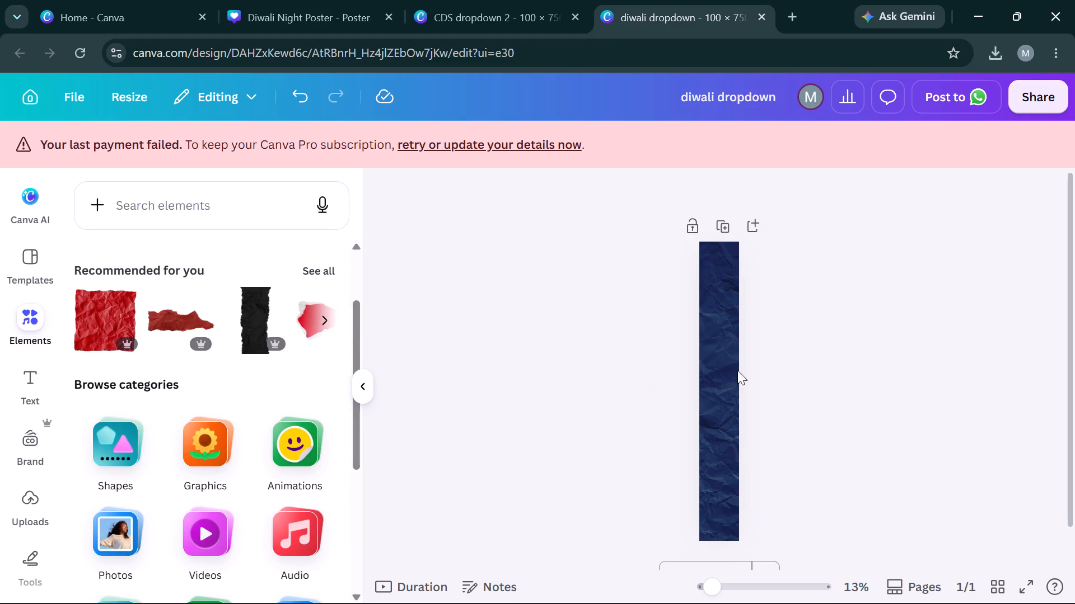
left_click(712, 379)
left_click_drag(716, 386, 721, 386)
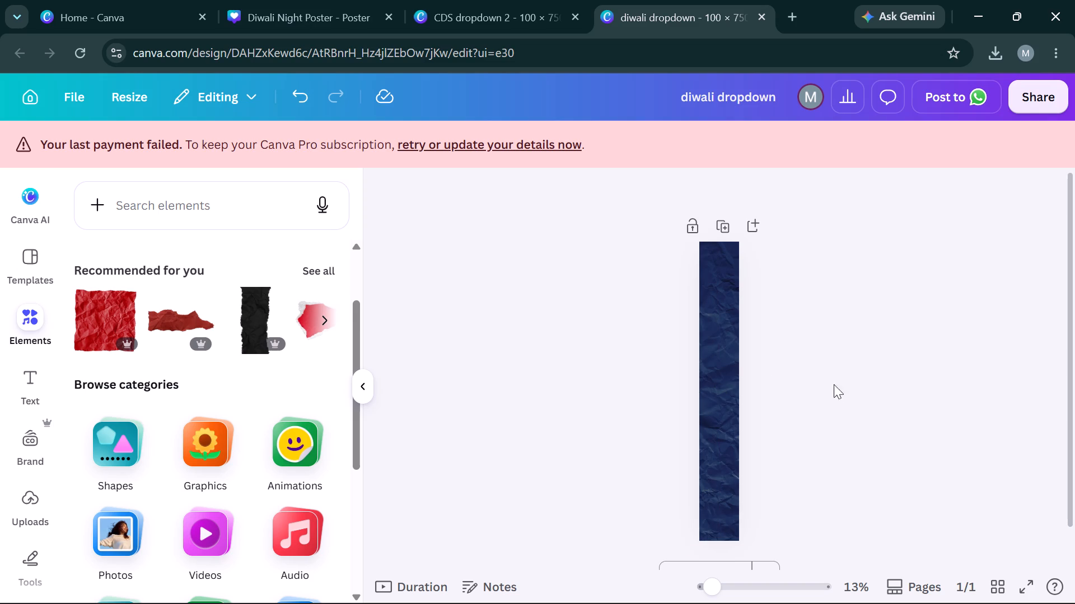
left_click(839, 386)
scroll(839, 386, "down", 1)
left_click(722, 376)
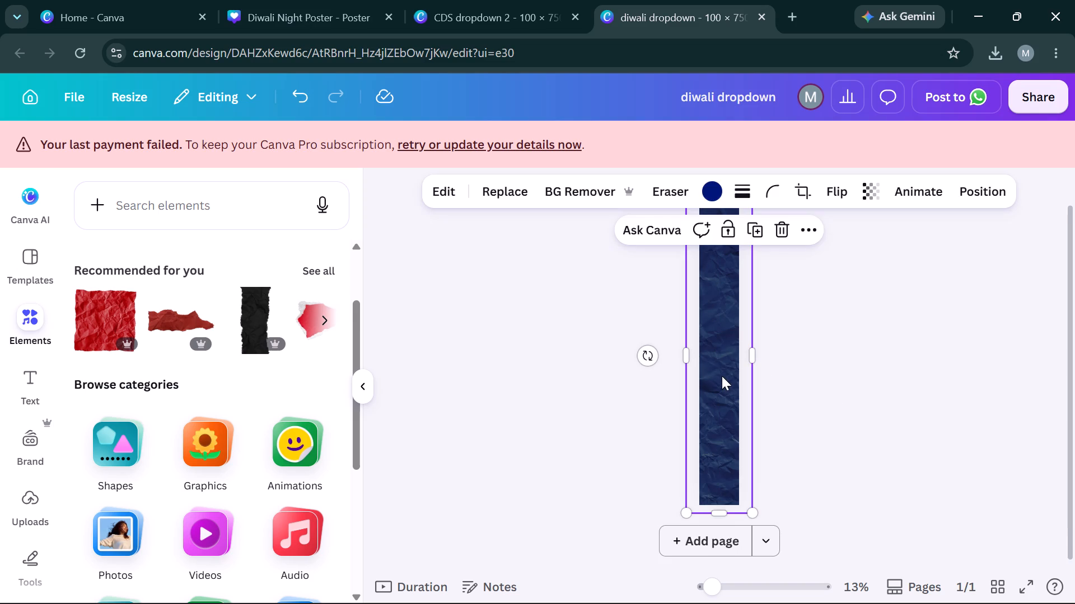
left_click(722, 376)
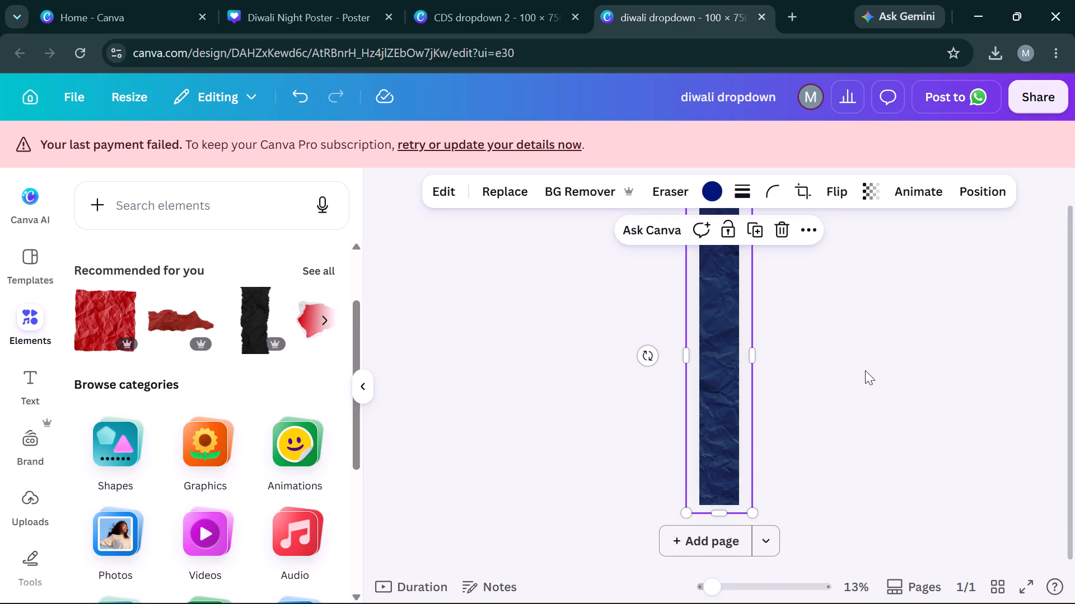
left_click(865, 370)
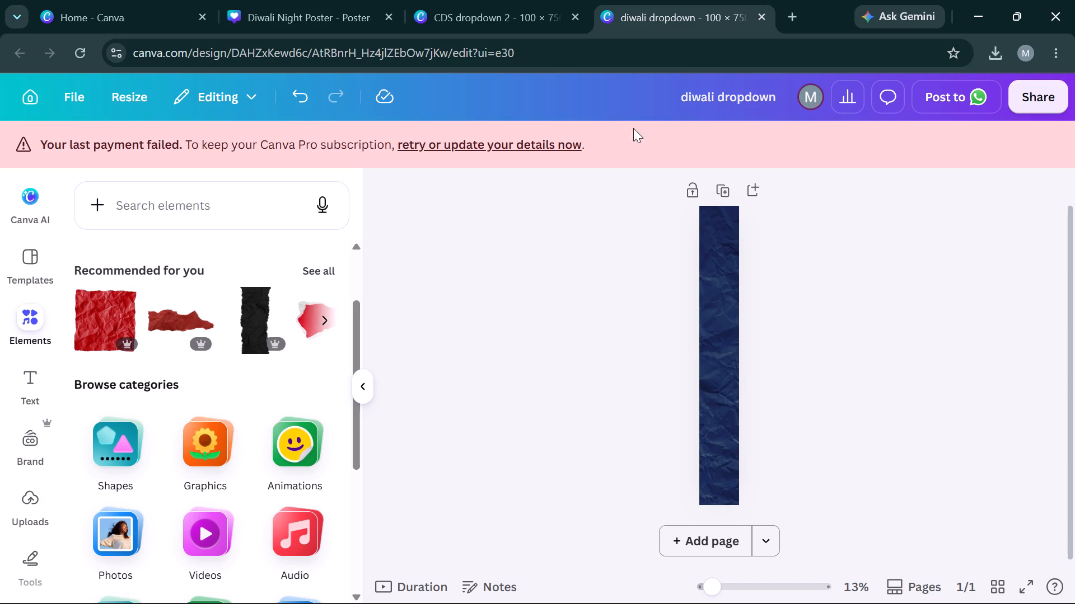
Search the elements for "red background ridges".
left_click(260, 212)
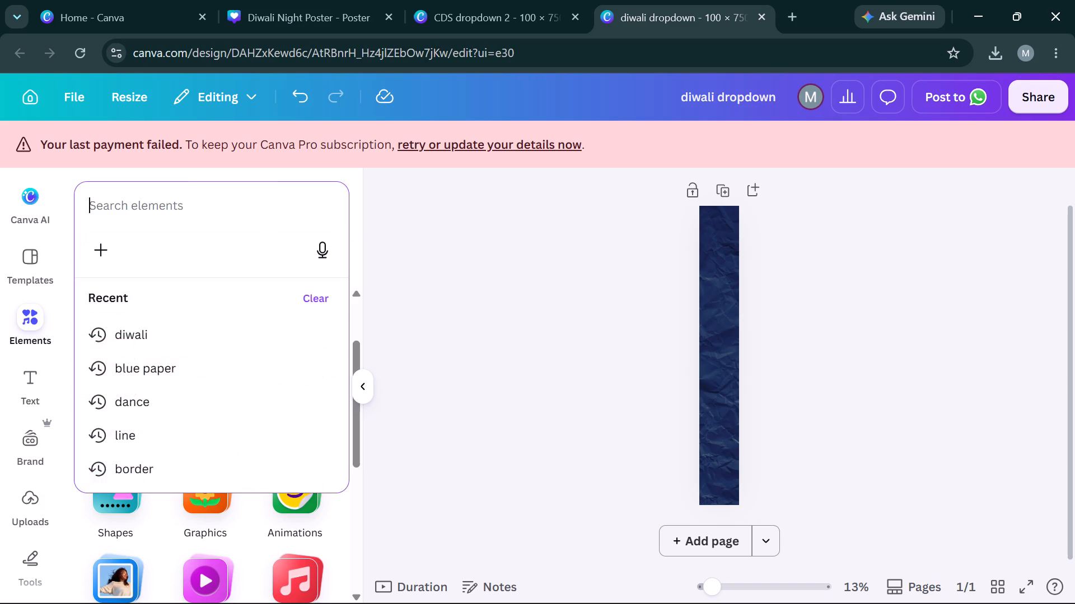
type("photo")
key("BackSpace")
key("BackSpace")
key("BackSpace")
key("BackSpace")
key("BackSpace")
key("BackSpace")
type("red background rig")
key("BackSpace")
type("dges")
key("Return")
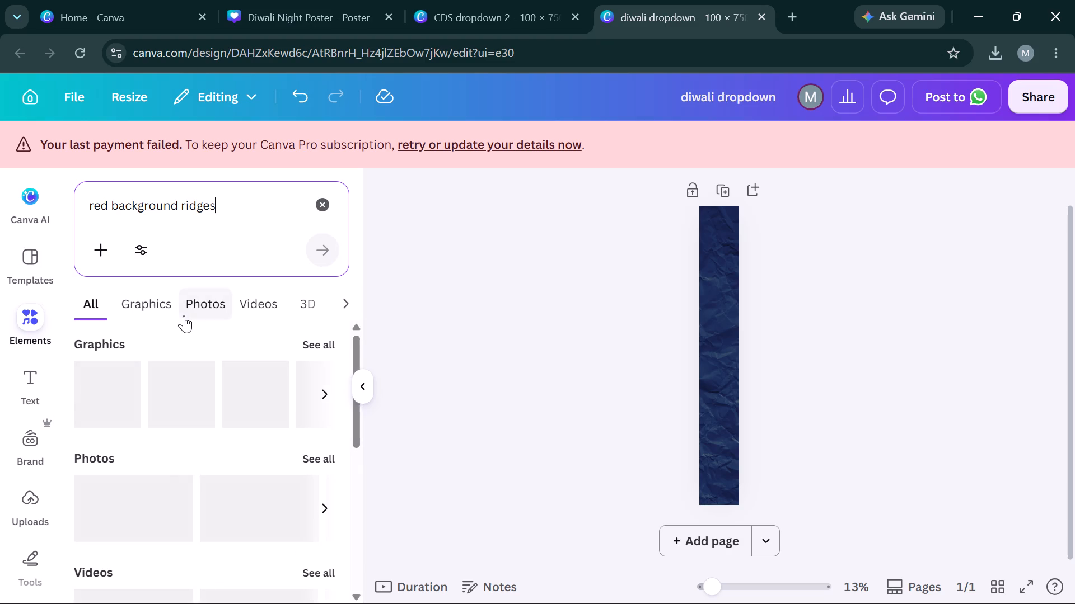
Browse all matching graphics and add the square red pattern with wavy two-tone stripes to the banner.
scroll(234, 535, "down", 2)
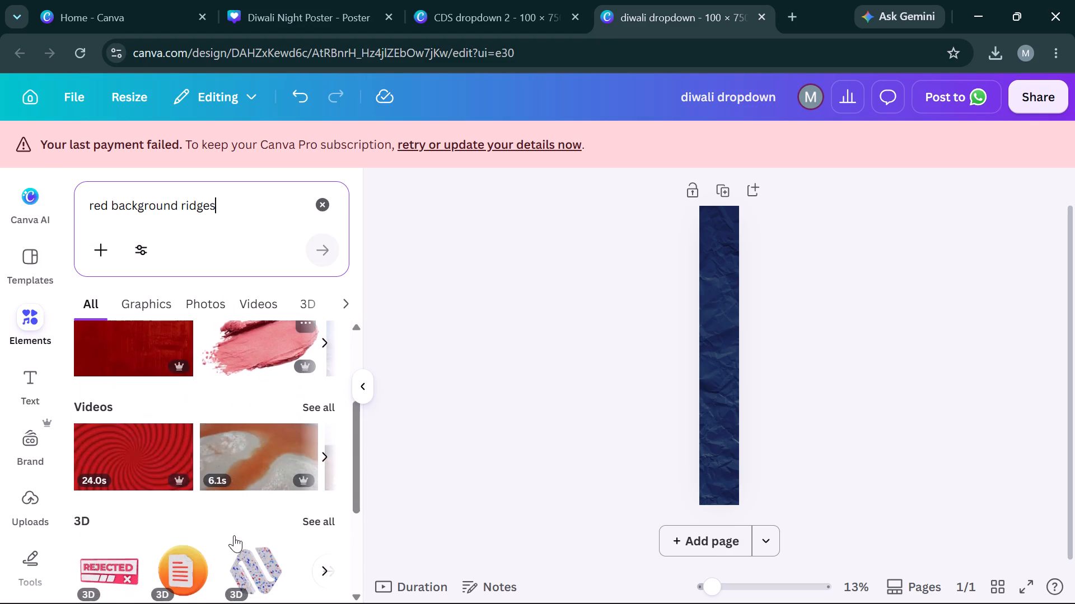
scroll(234, 535, "up", 1)
left_click(312, 342)
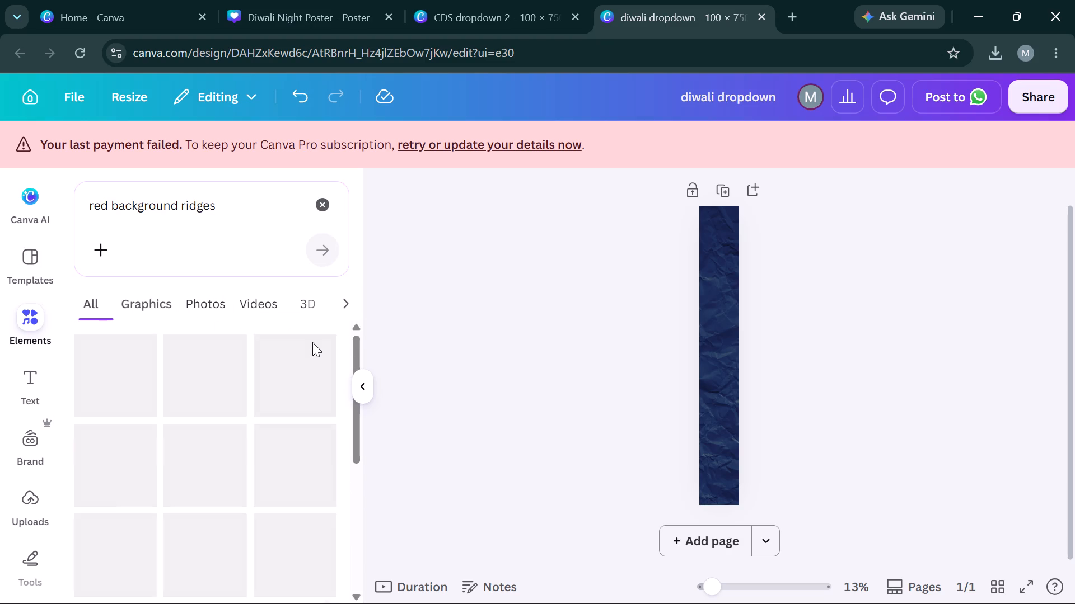
scroll(312, 342, "down", 2)
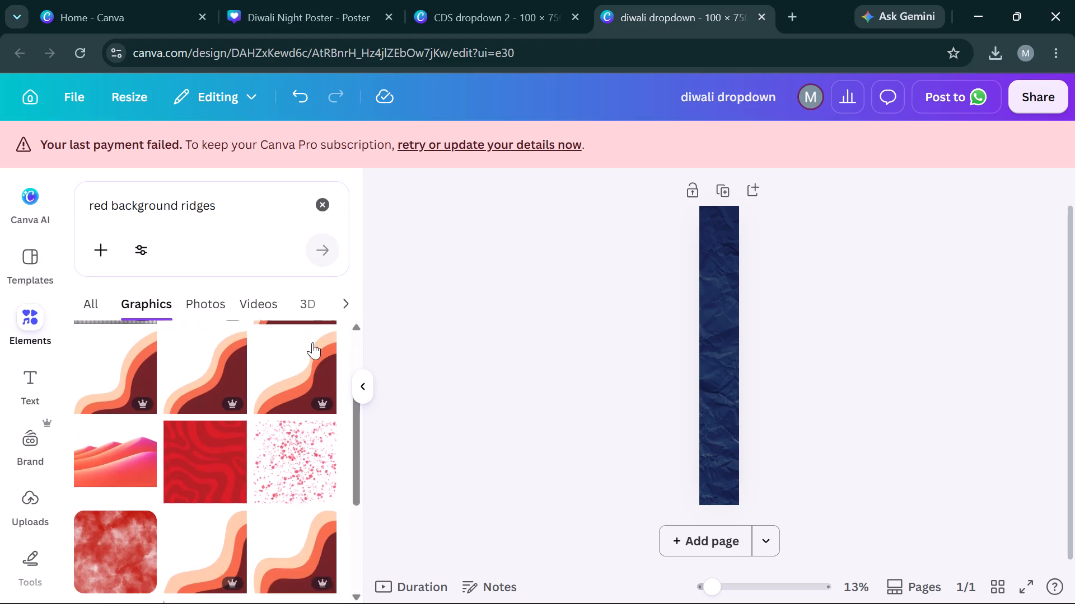
scroll(312, 342, "down", 1)
scroll(241, 381, "up", 1)
scroll(220, 410, "down", 2)
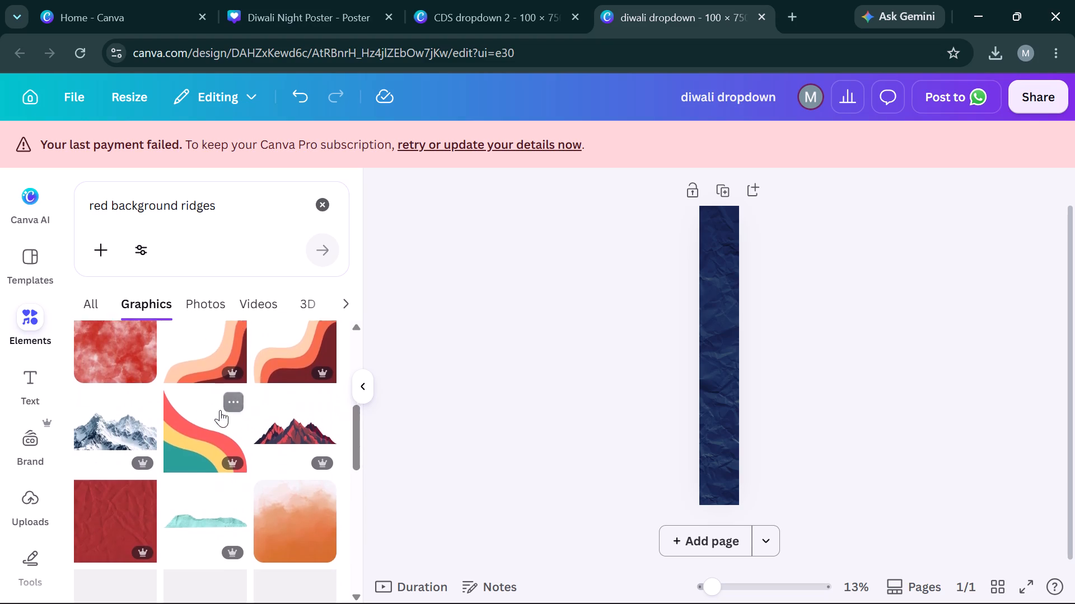
scroll(220, 410, "down", 1)
scroll(191, 424, "up", 3)
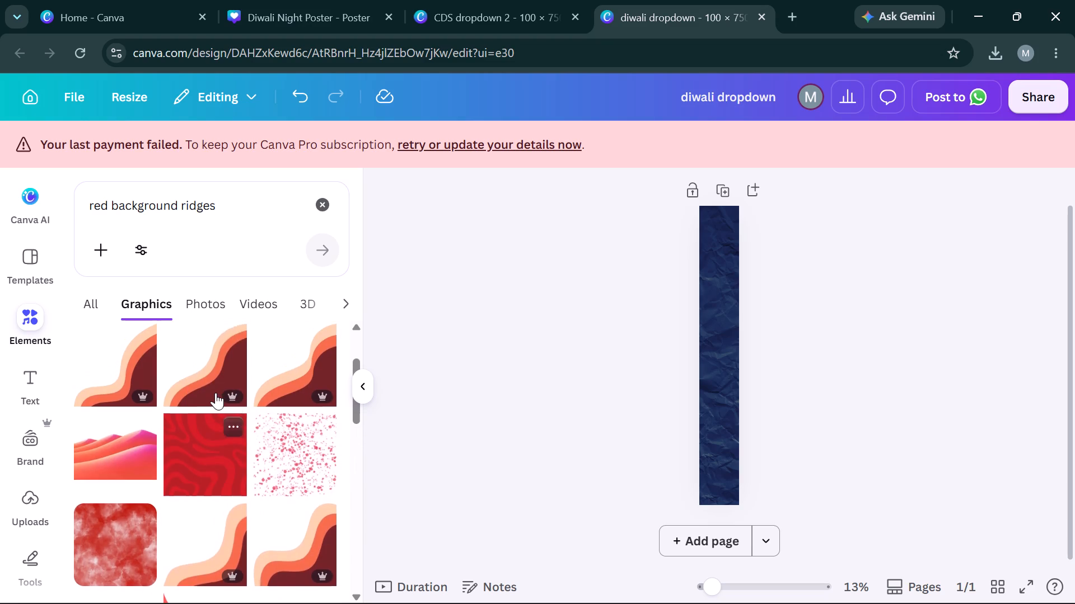
left_click(199, 458)
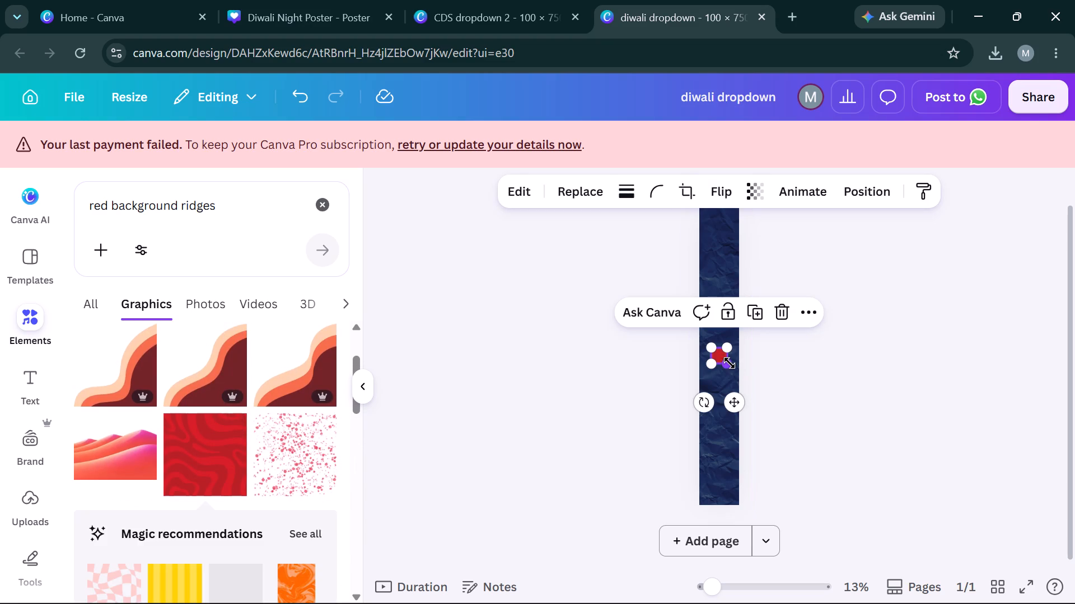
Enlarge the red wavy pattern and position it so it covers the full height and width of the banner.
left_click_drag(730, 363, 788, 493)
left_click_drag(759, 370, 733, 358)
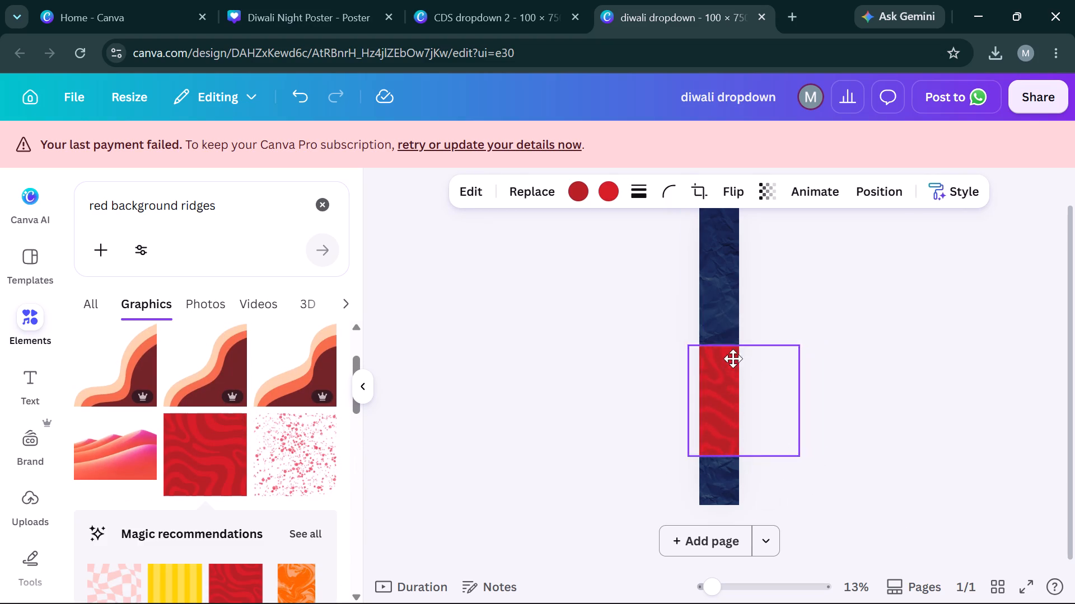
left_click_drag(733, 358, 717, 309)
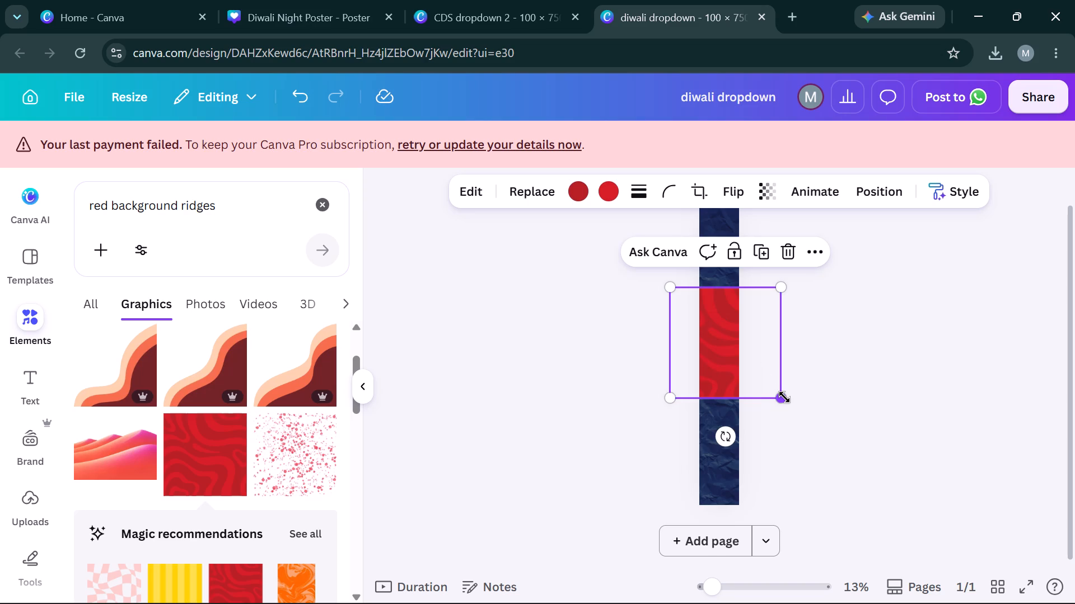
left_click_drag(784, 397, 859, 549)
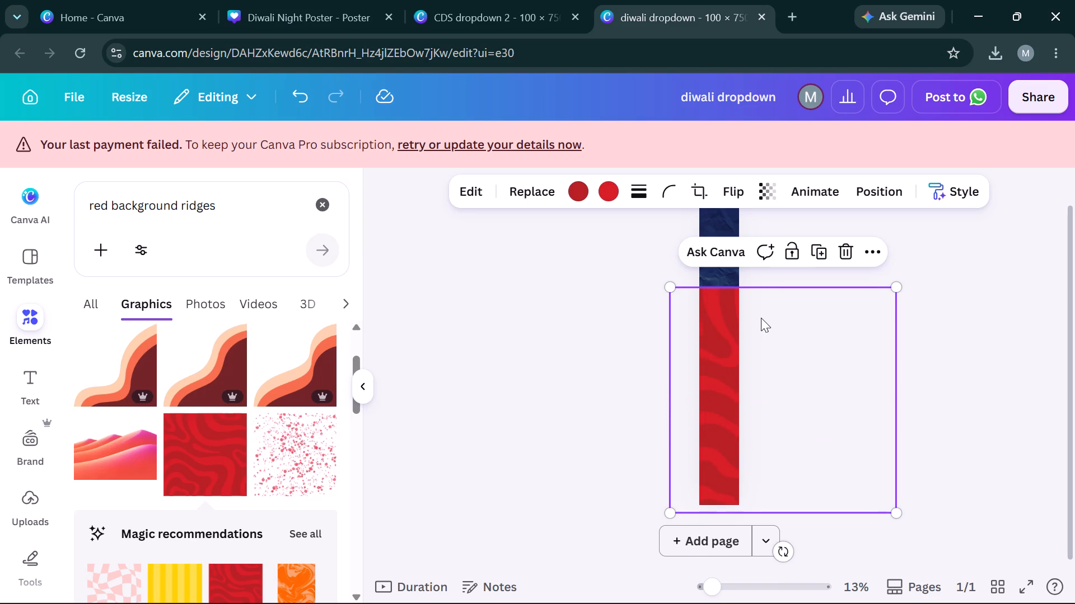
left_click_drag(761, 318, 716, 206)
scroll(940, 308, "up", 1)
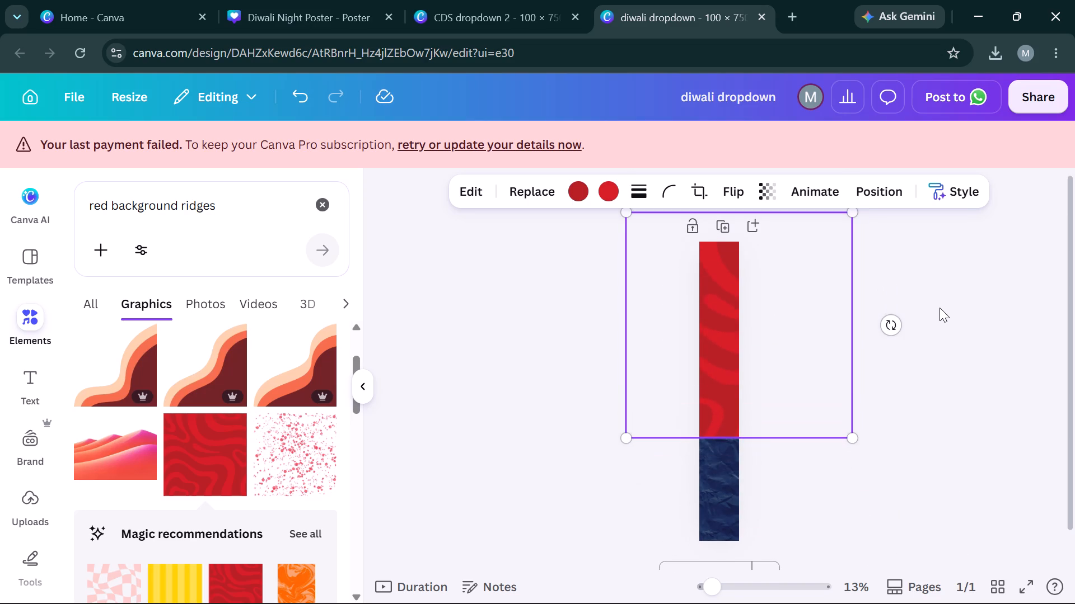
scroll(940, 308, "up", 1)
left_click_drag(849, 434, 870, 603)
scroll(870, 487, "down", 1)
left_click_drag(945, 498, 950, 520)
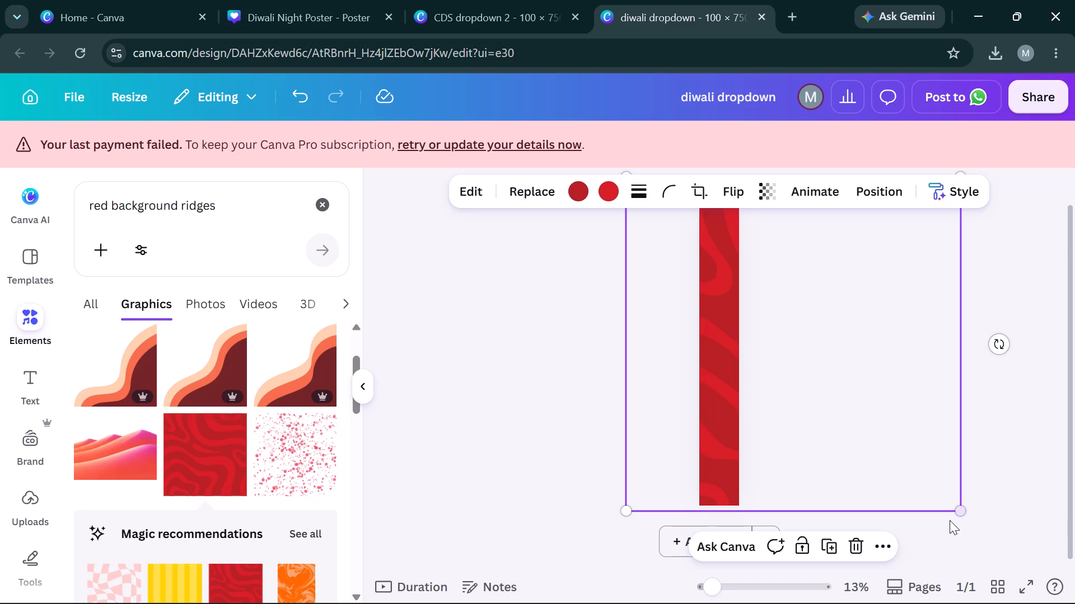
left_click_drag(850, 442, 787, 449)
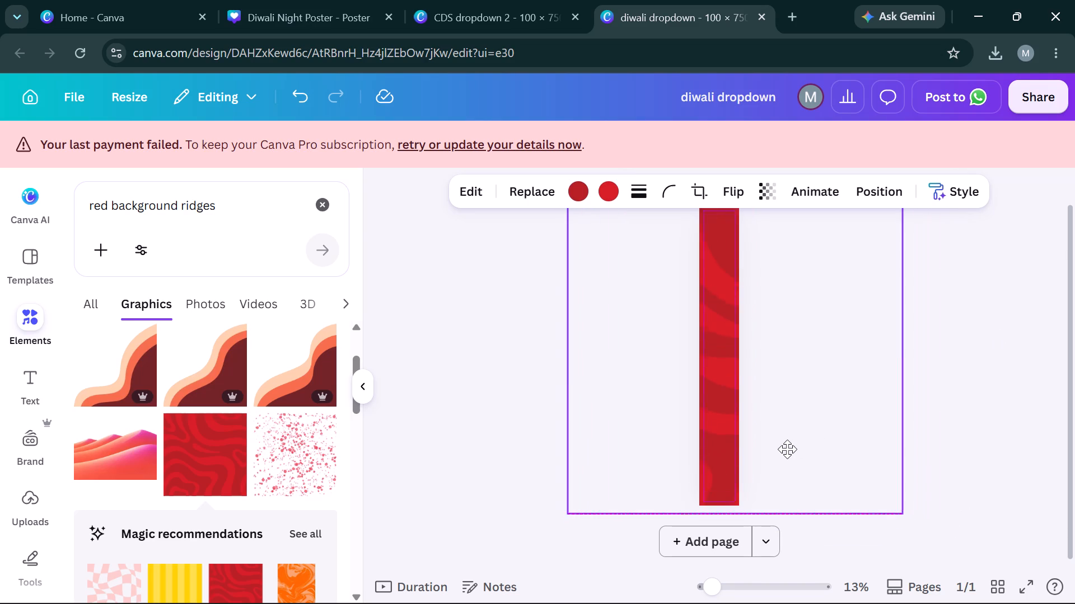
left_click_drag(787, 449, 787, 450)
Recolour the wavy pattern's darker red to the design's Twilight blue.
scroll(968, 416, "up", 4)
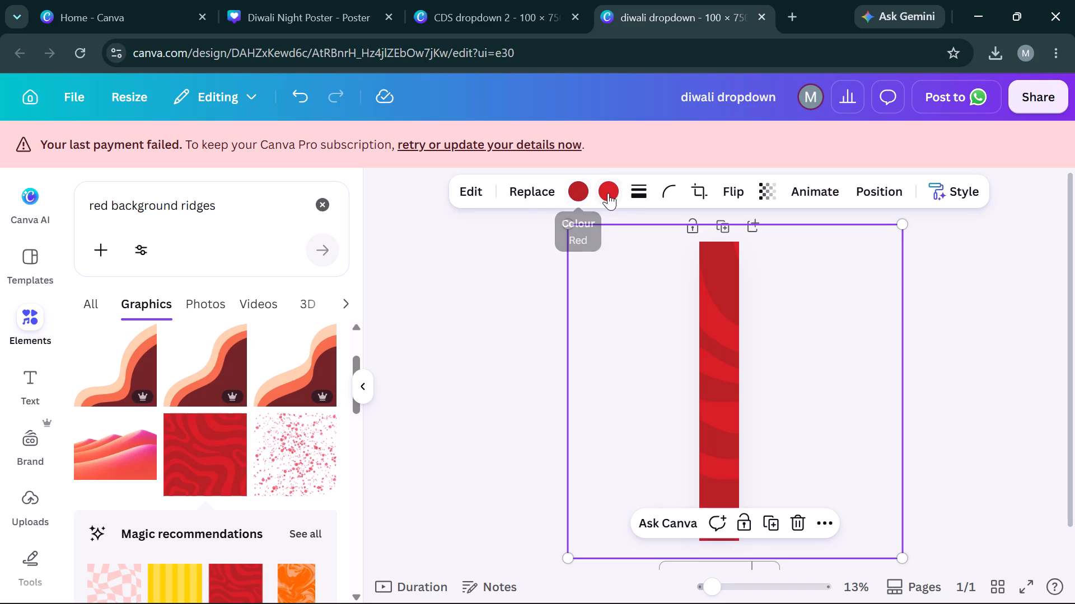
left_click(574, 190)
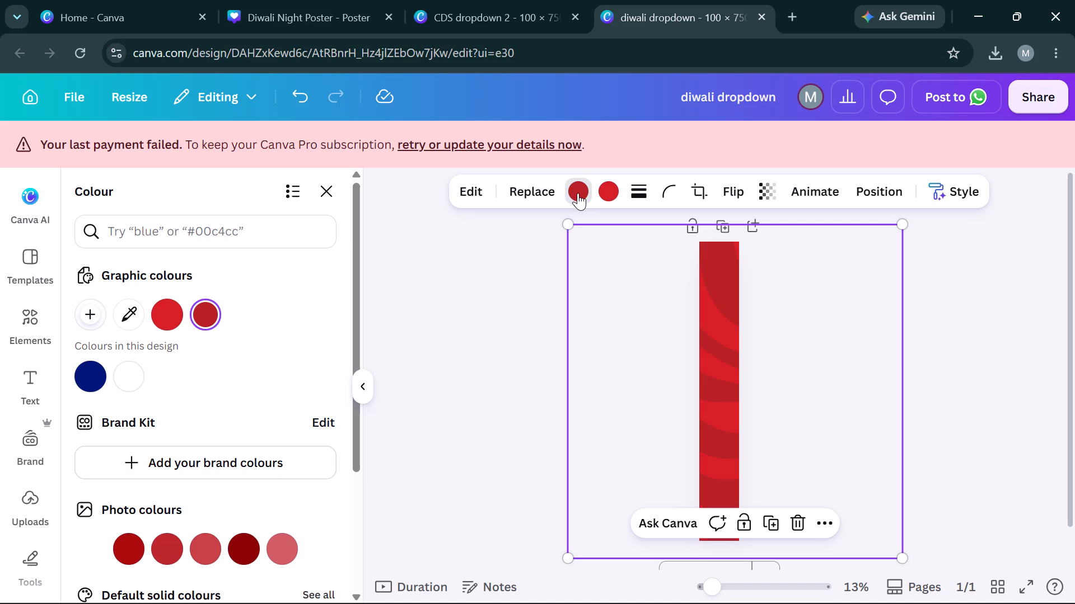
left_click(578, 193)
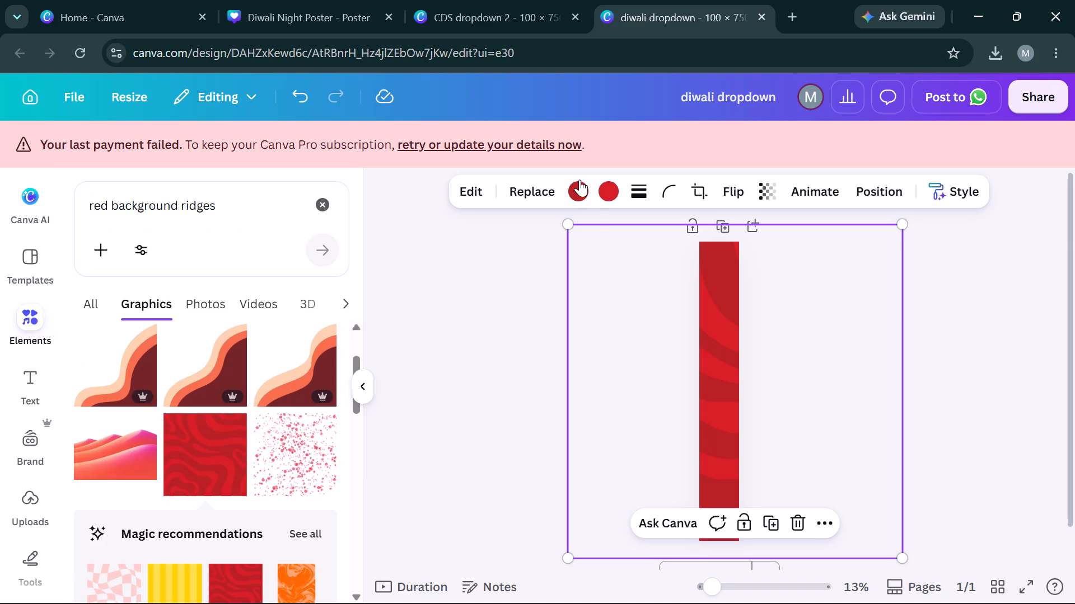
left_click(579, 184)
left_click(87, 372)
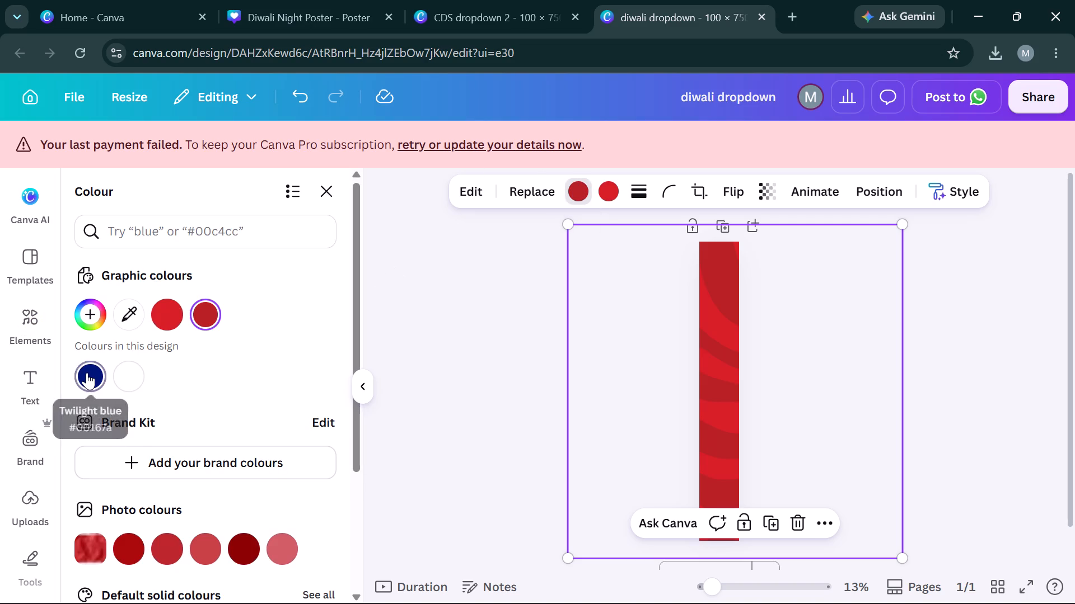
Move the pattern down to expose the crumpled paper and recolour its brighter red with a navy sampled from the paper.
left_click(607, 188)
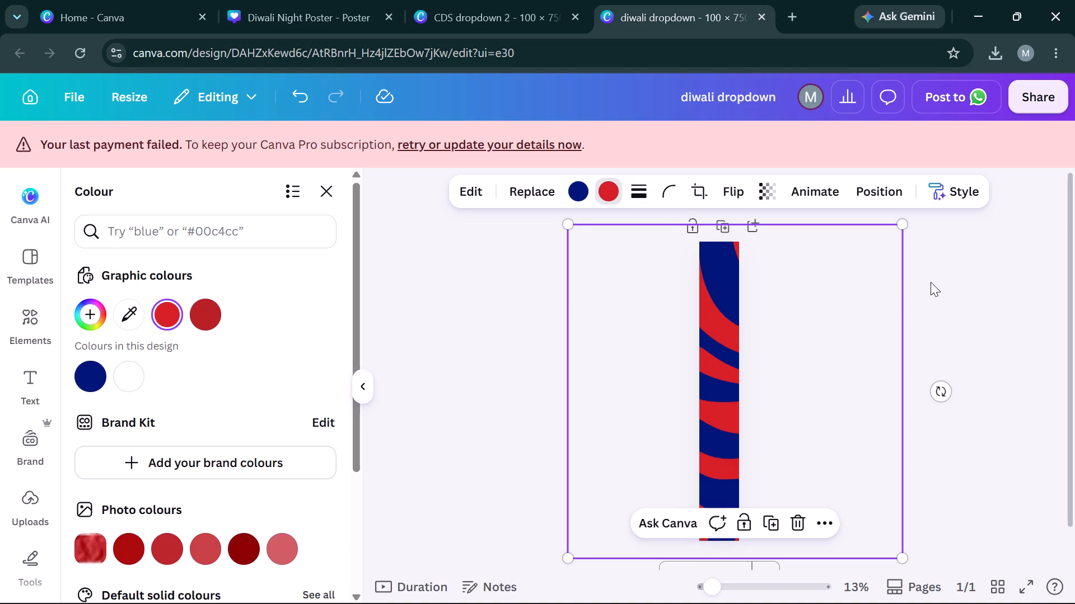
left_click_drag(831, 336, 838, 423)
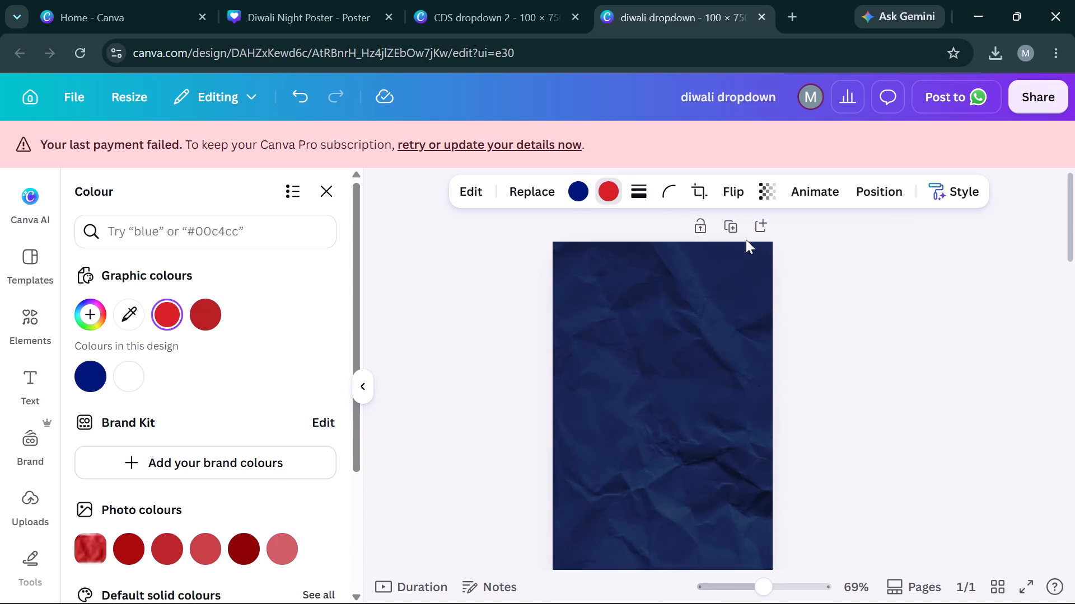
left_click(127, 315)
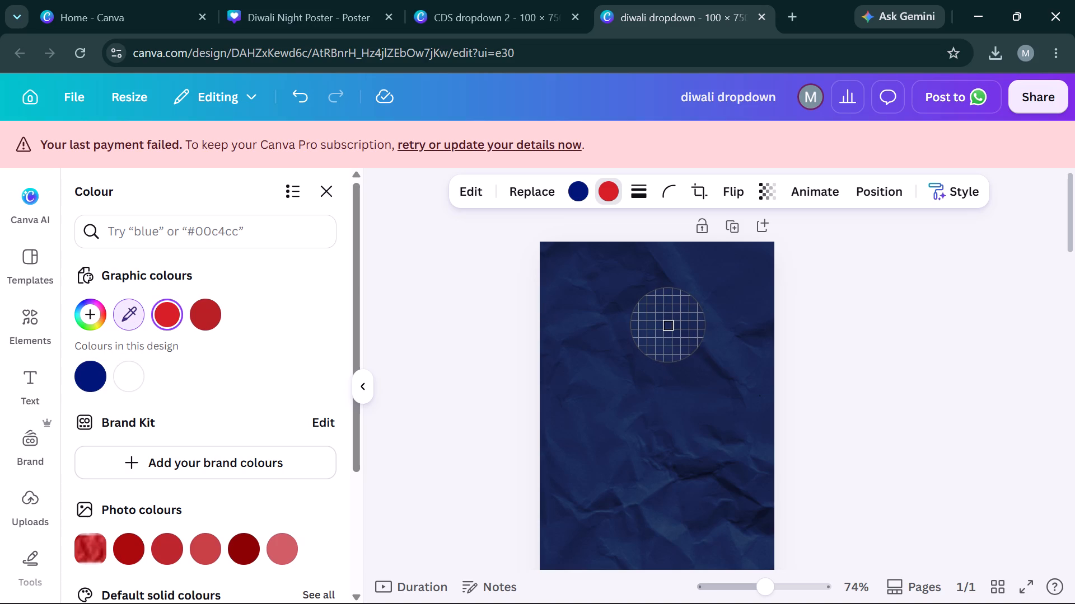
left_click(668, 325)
Delete the recoloured wavy pattern from the banner.
scroll(668, 325, "down", 4)
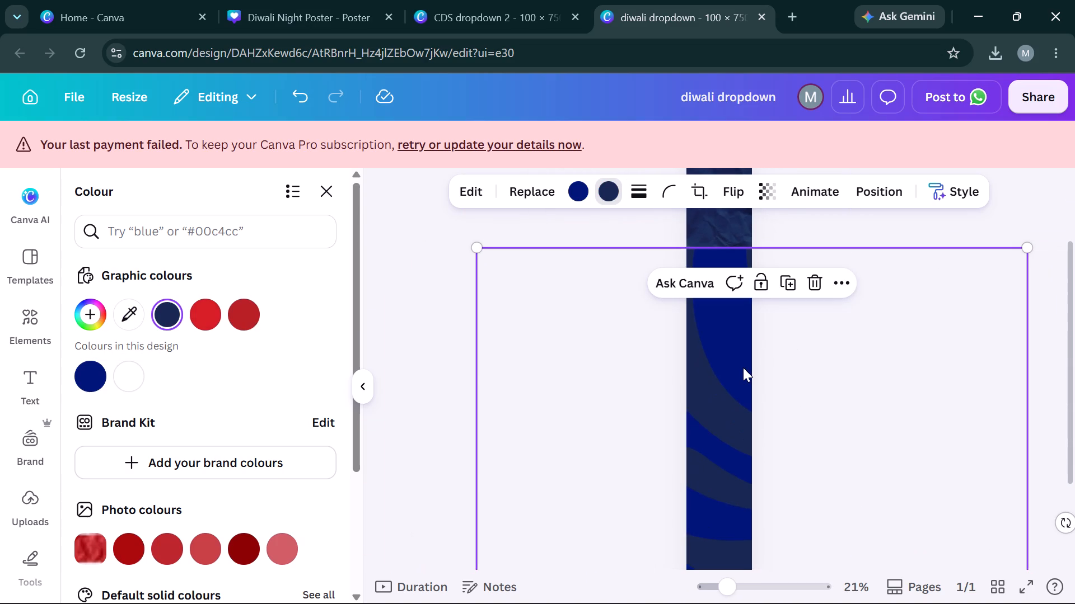
key("Delete")
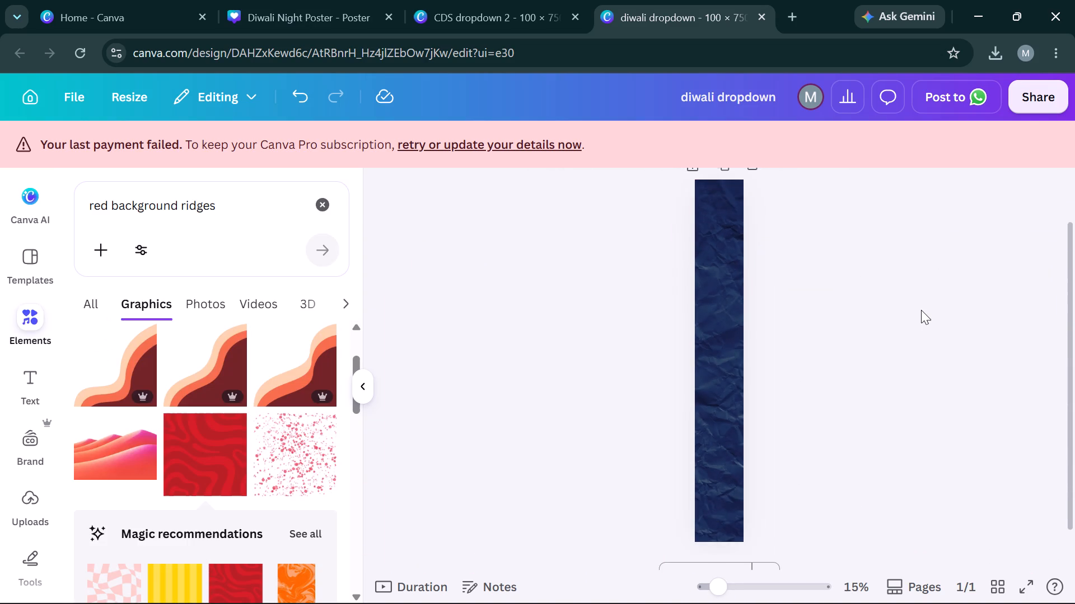
scroll(921, 310, "down", 1)
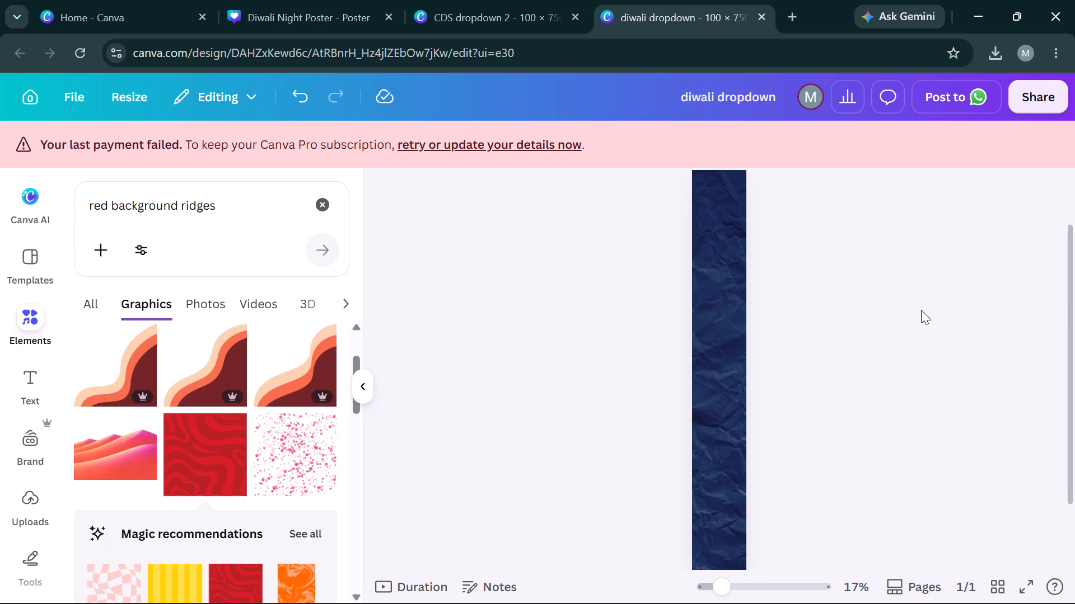
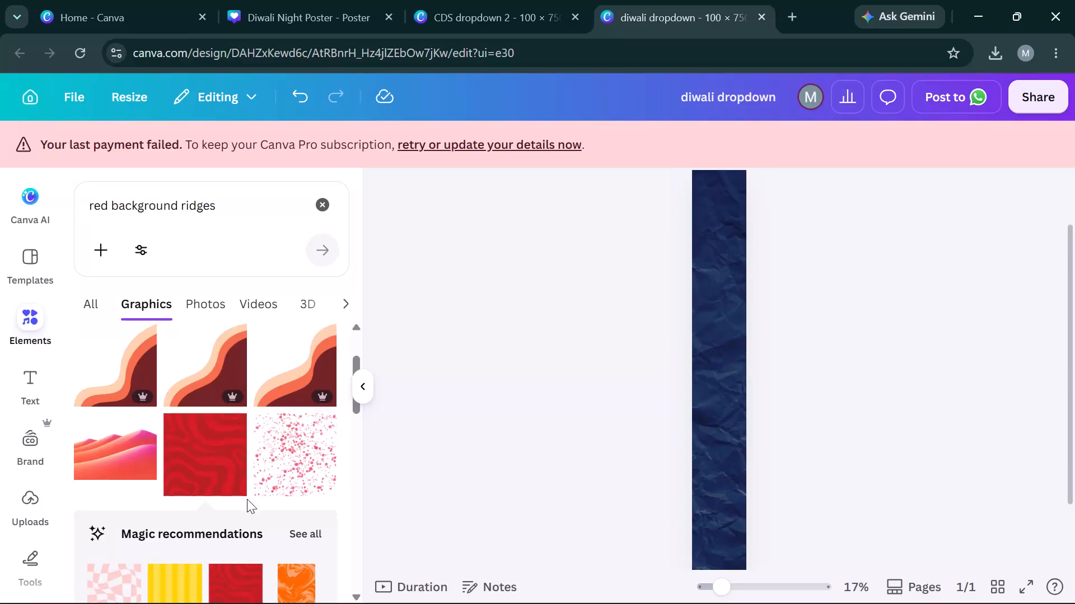
Look through the "red background ridges" graphics results for another background element for the banner.
scroll(241, 501, "down", 2)
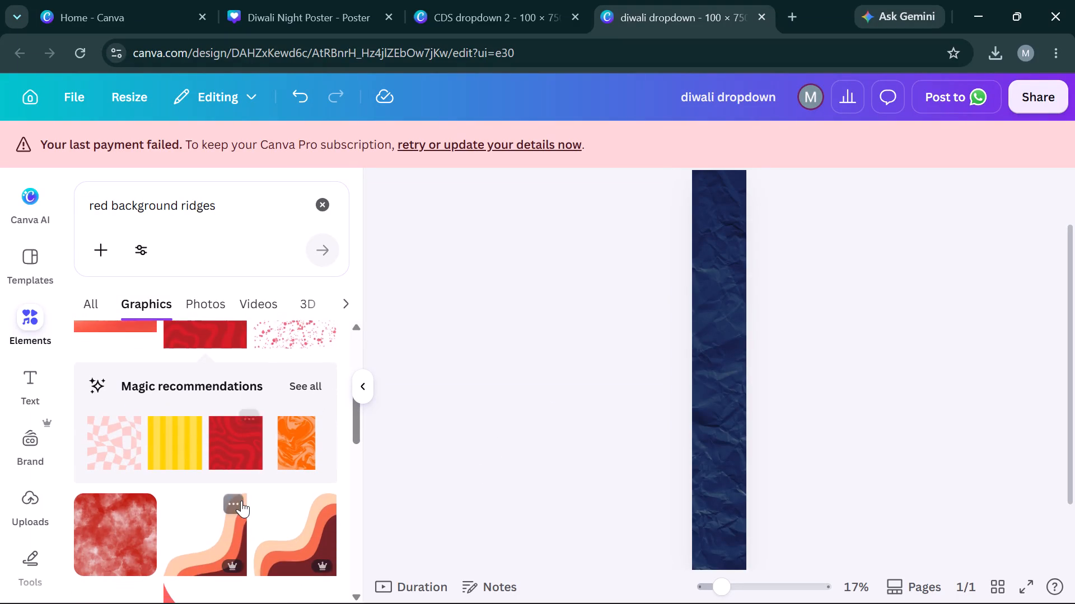
scroll(241, 501, "down", 3)
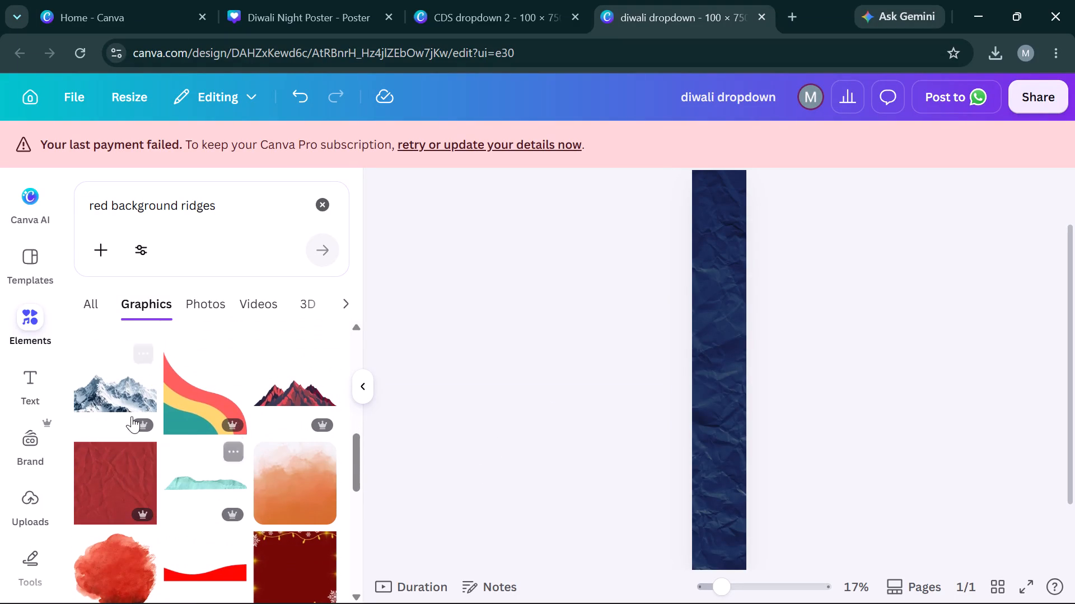
scroll(234, 465, "down", 2)
scroll(234, 465, "up", 1)
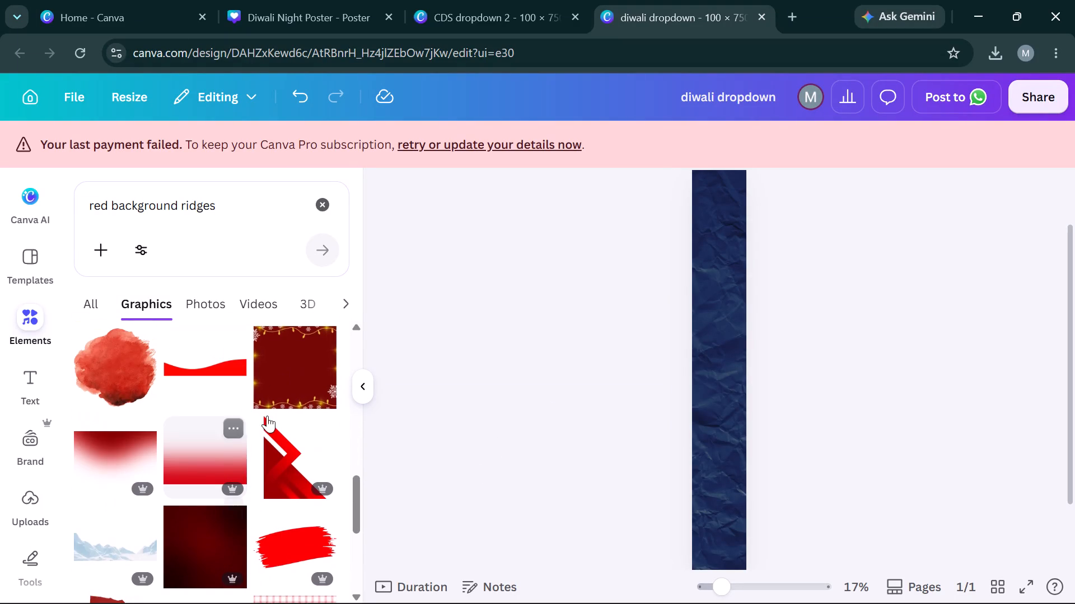
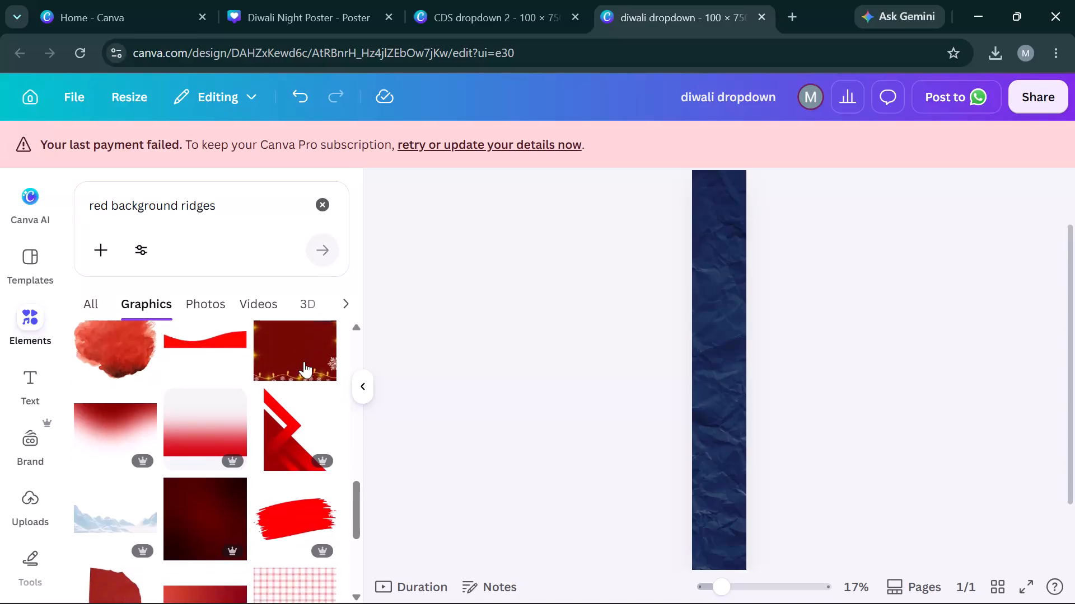
Look further through the "red background ridges" graphics results for a background element for the banner.
scroll(291, 391, "down", 1)
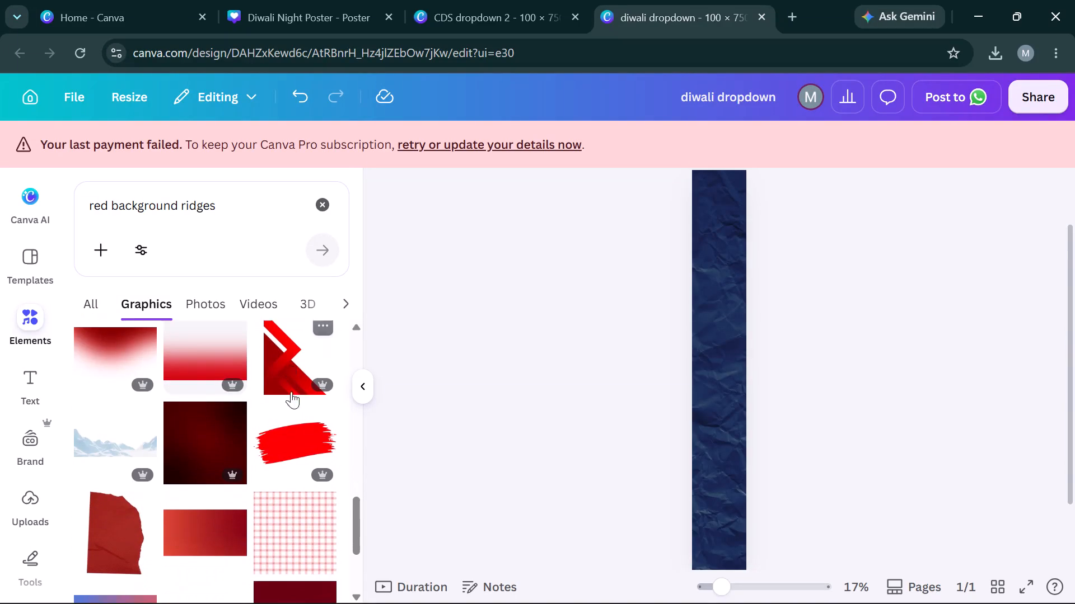
scroll(291, 391, "down", 4)
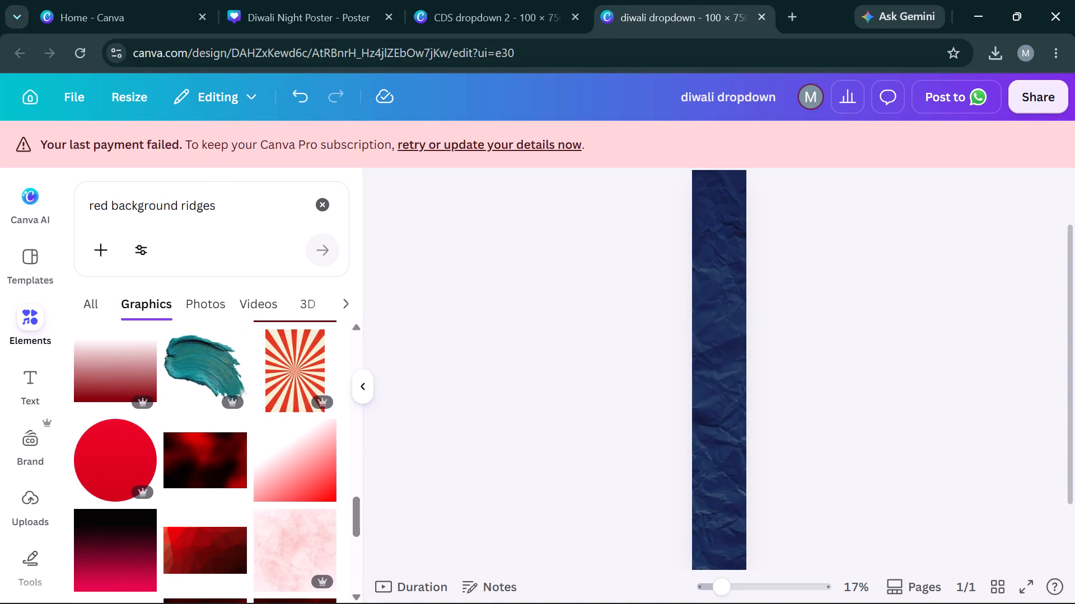
Search the graphics for "rangoli line" and add the cream lotus border strip to the banner.
triple_click(240, 209)
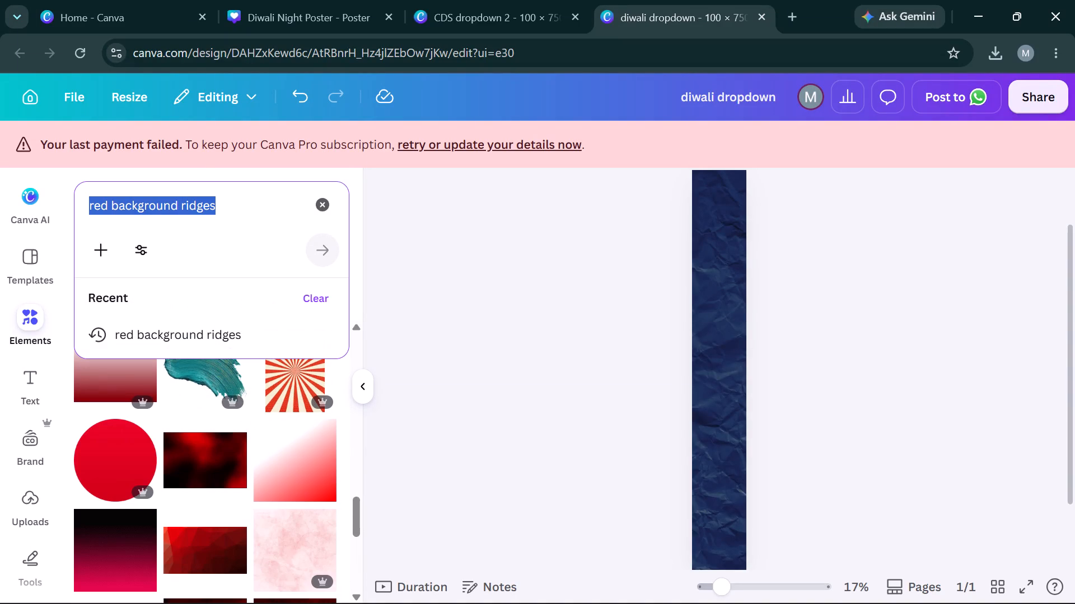
type("de")
key("BackSpace")
key("BackSpace")
key("BackSpace")
type("rangoli line")
key("Return")
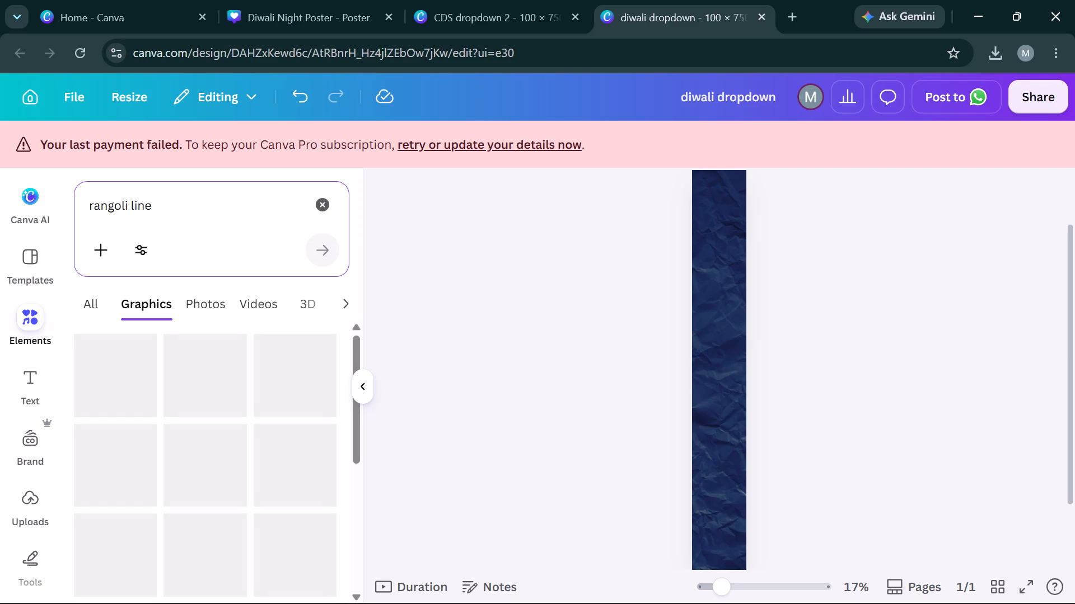
scroll(269, 413, "down", 1)
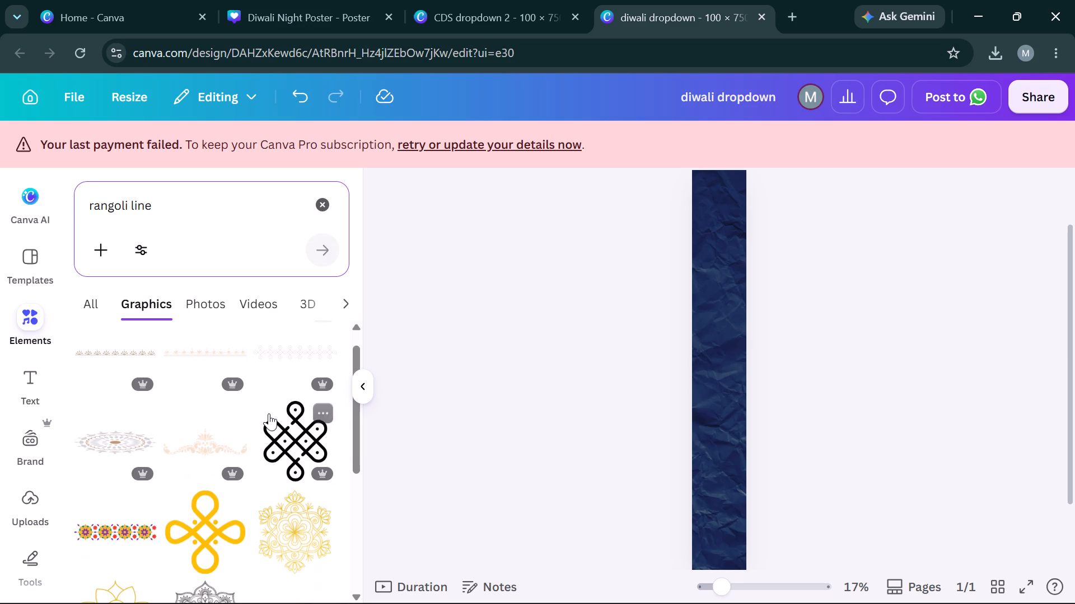
left_click(227, 360)
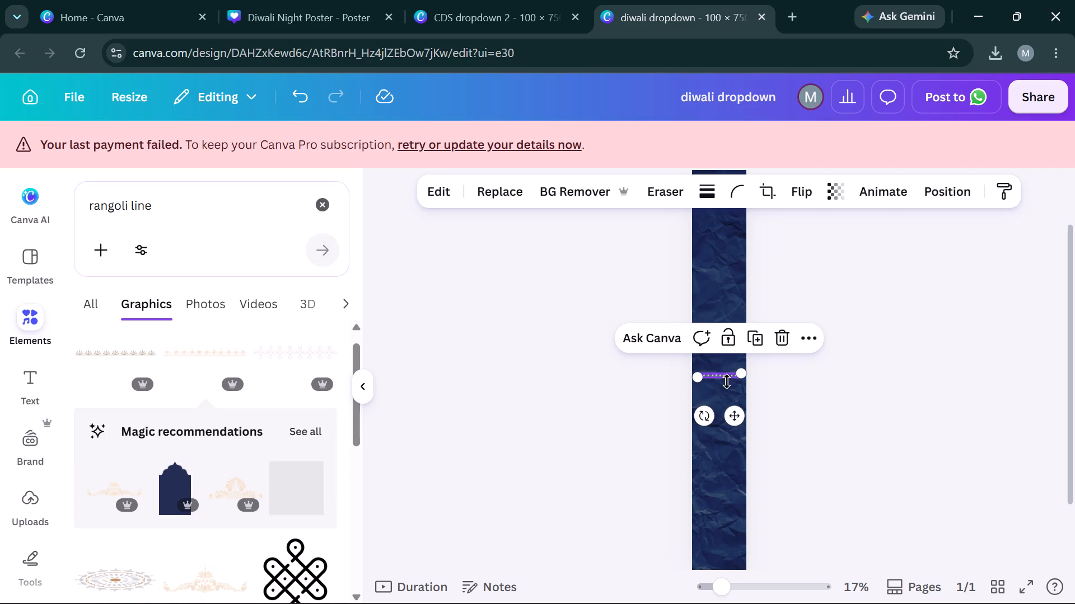
Rotate the lotus border strip to vertical and place it along the banner's right edge.
scroll(730, 415, "up", 1)
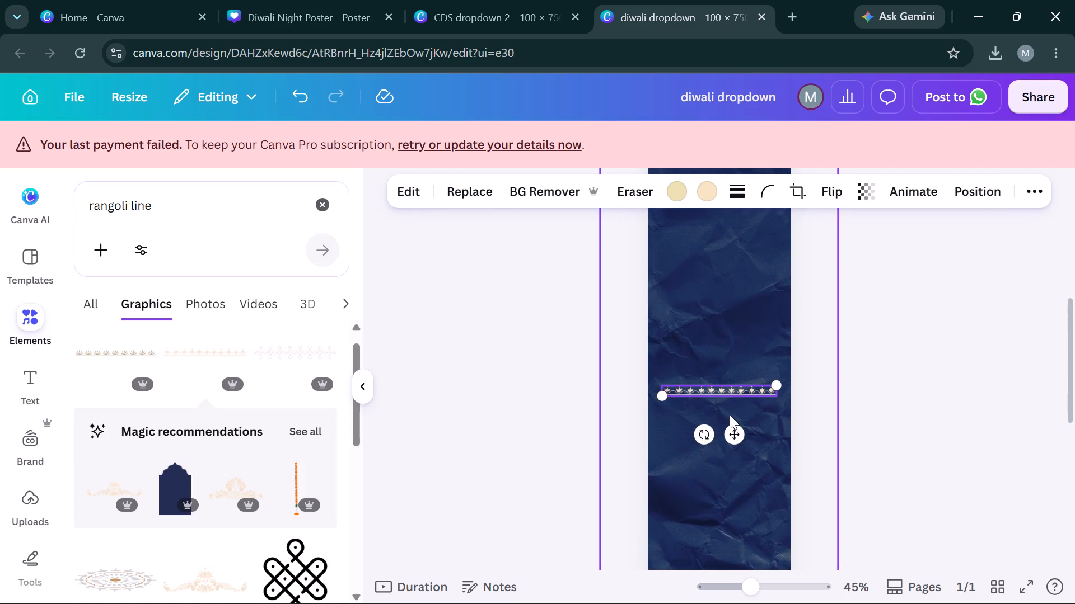
left_click_drag(730, 435, 739, 427)
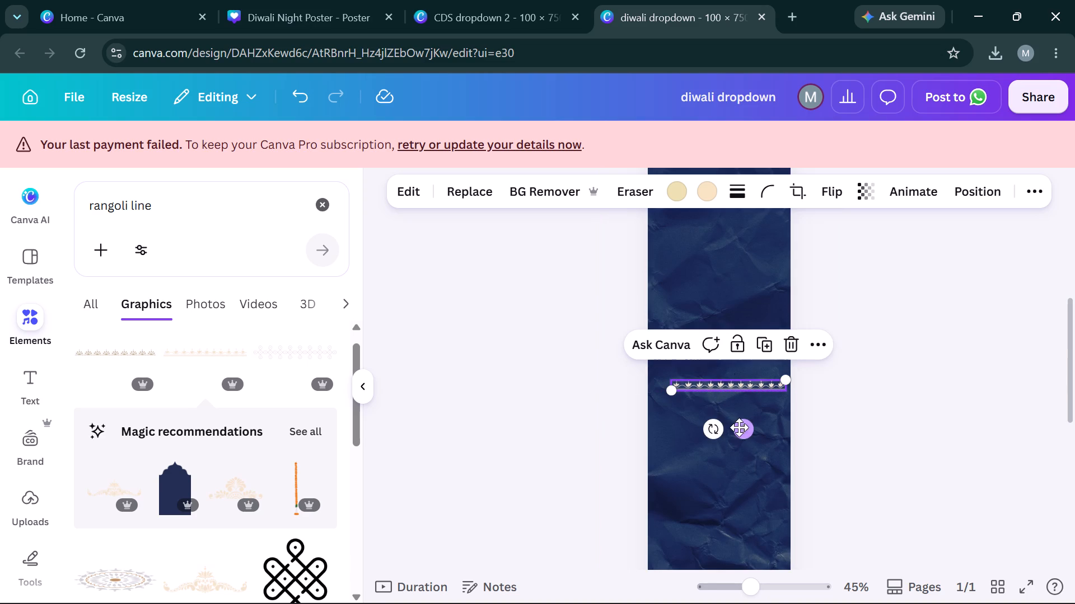
left_click_drag(711, 433, 765, 423)
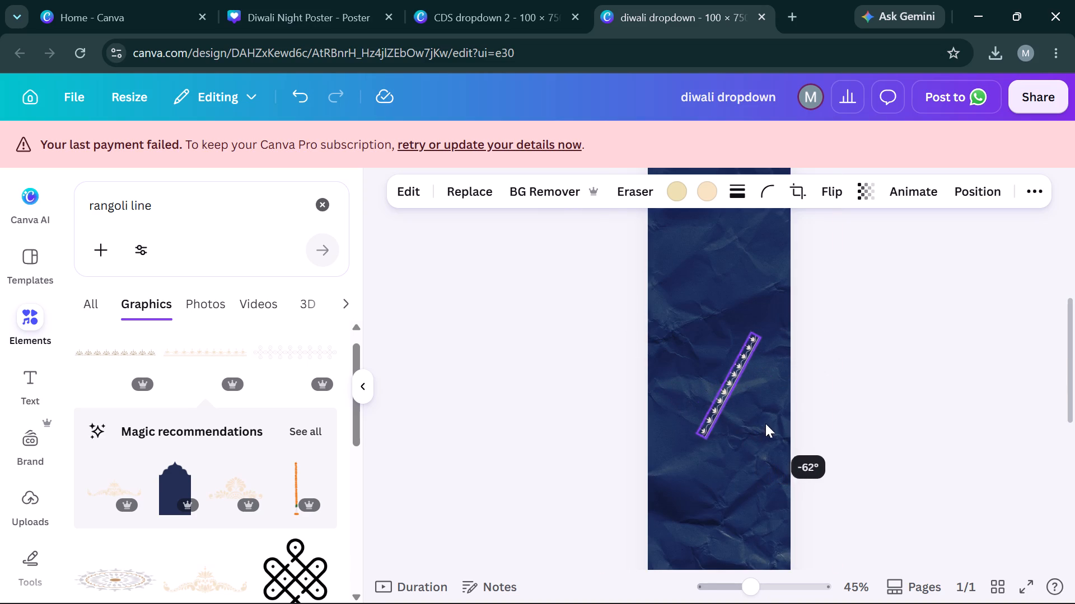
left_click_drag(765, 423, 783, 406)
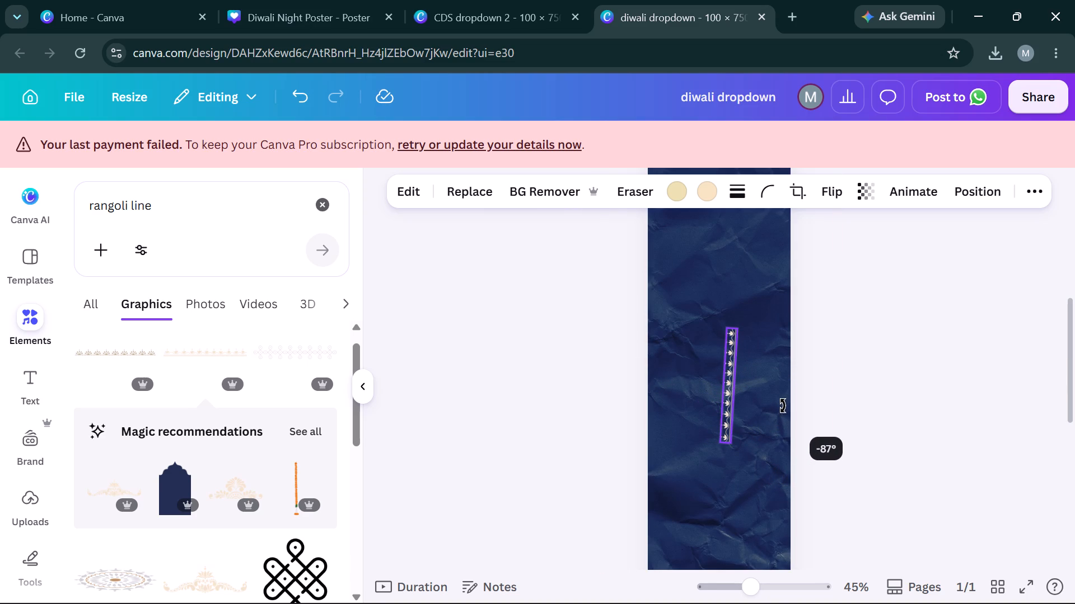
left_click_drag(783, 406, 784, 403)
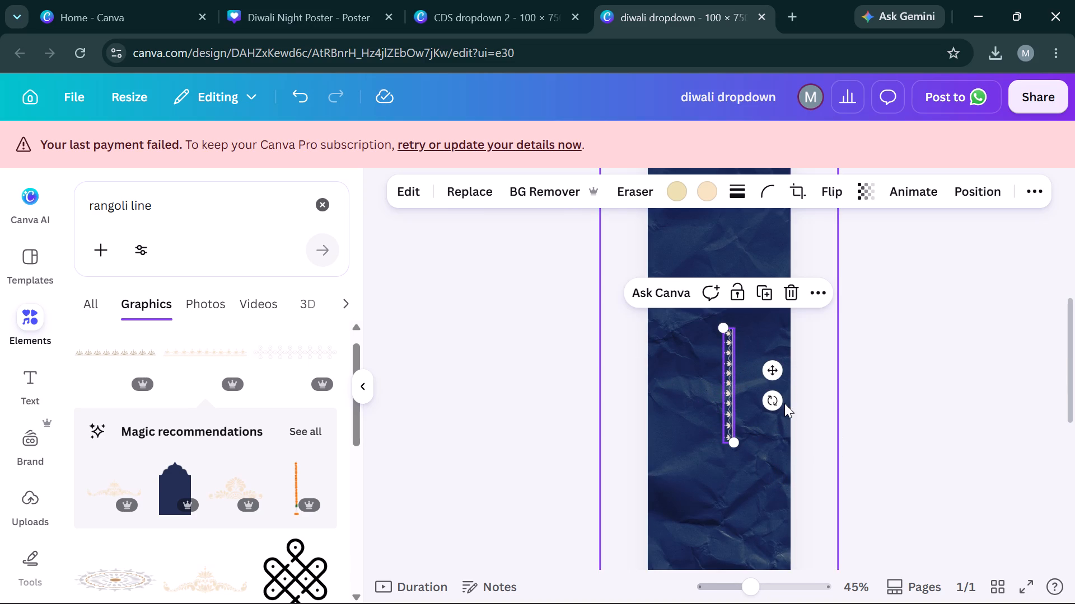
left_click_drag(779, 370, 824, 369)
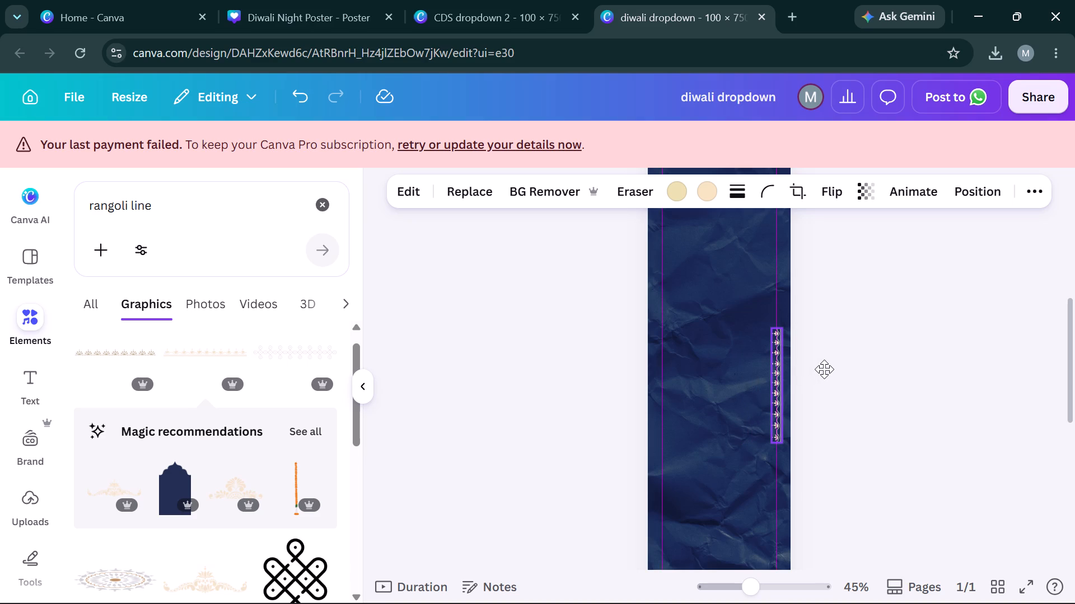
left_click_drag(824, 369, 824, 369)
Move the vertical lotus border strip up to the top of the banner, keeping it along the right edge.
scroll(824, 369, "up", 5)
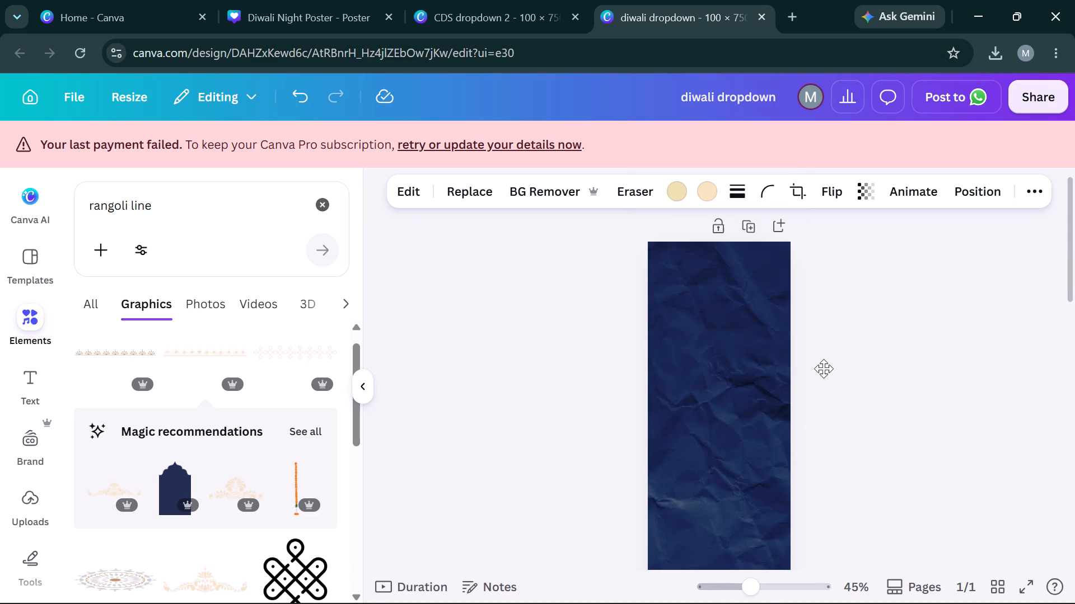
key("Up")
key("Up")
key("Up")
key("Up")
key("Up")
key("Up")
key("Up")
key("Up")
key("Up")
key("Up")
key("Up")
key("Up")
key("Up")
key("Up")
key("Up")
key("Up")
key("Up")
key("Up")
key("Up")
key("Up")
scroll(824, 369, "down", 5)
key("Up")
key("Up")
key("Up")
key("Up")
key("Up")
key("Up")
key("Up")
key("Up")
key("Up")
key("Up")
key("Up")
key("Up")
key("Up")
key("Up")
key("Up")
key("Up")
key("Up")
key("Up")
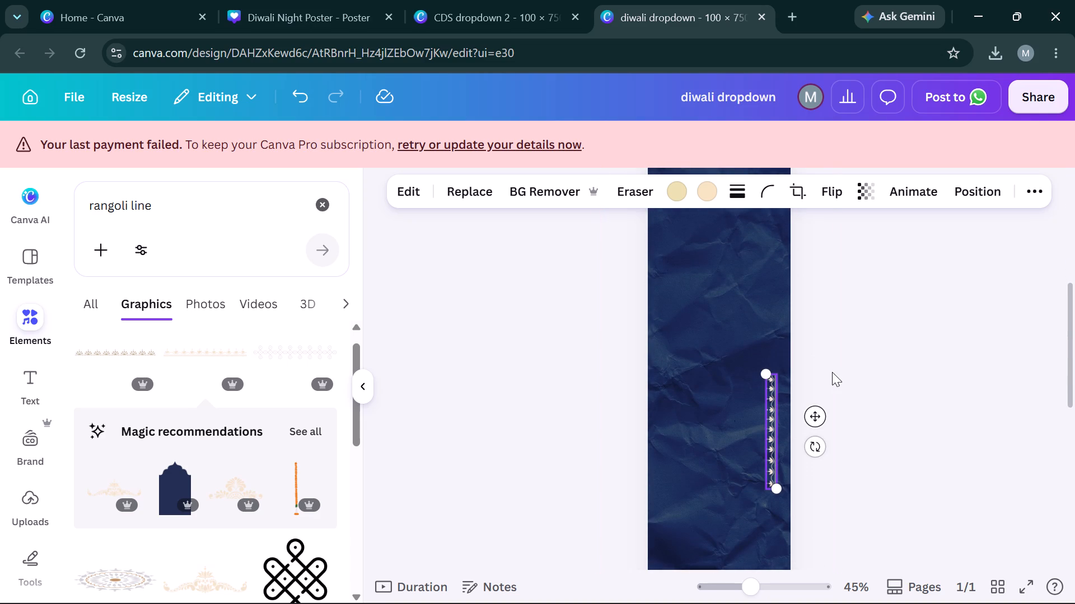
left_click(832, 372)
left_click(774, 409)
key("Up")
key("Up")
key("Up")
key("Up")
key("Up")
key("Up")
key("Up")
key("Up")
key("Up")
key("Up")
key("Up")
key("Up")
key("Up")
key("Up")
key("Up")
key("Up")
key("Up")
key("Up")
key("Up")
key("Up")
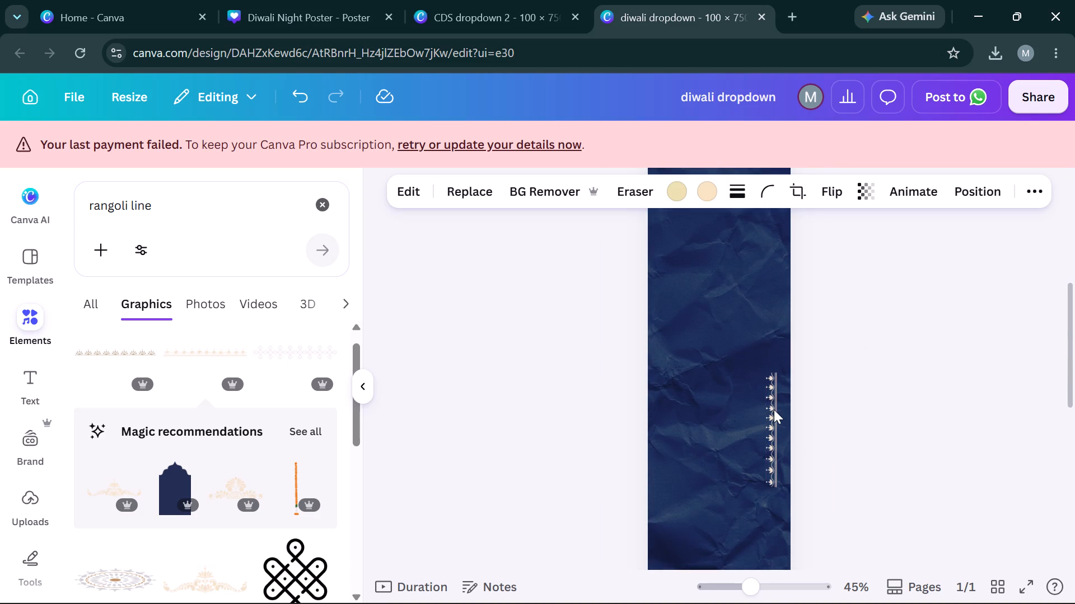
scroll(774, 409, "up", 2)
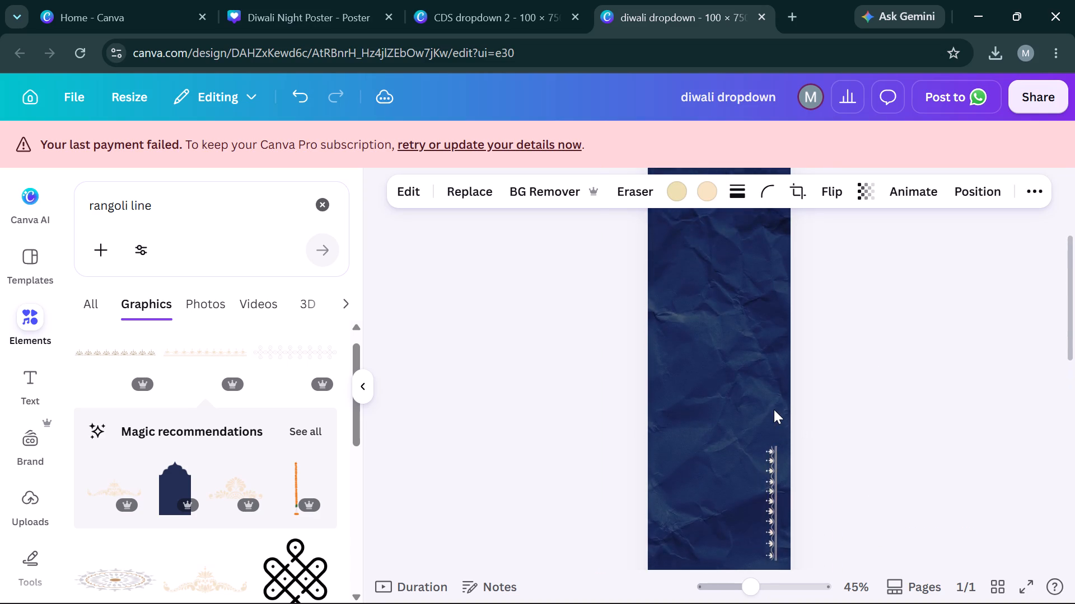
scroll(774, 409, "up", 5)
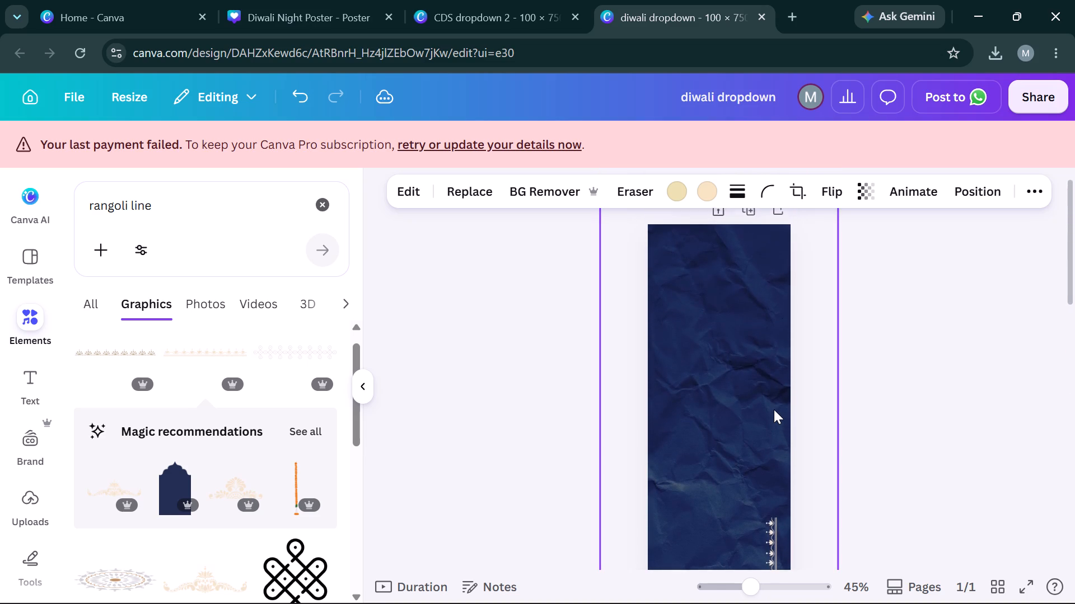
scroll(774, 409, "up", 1)
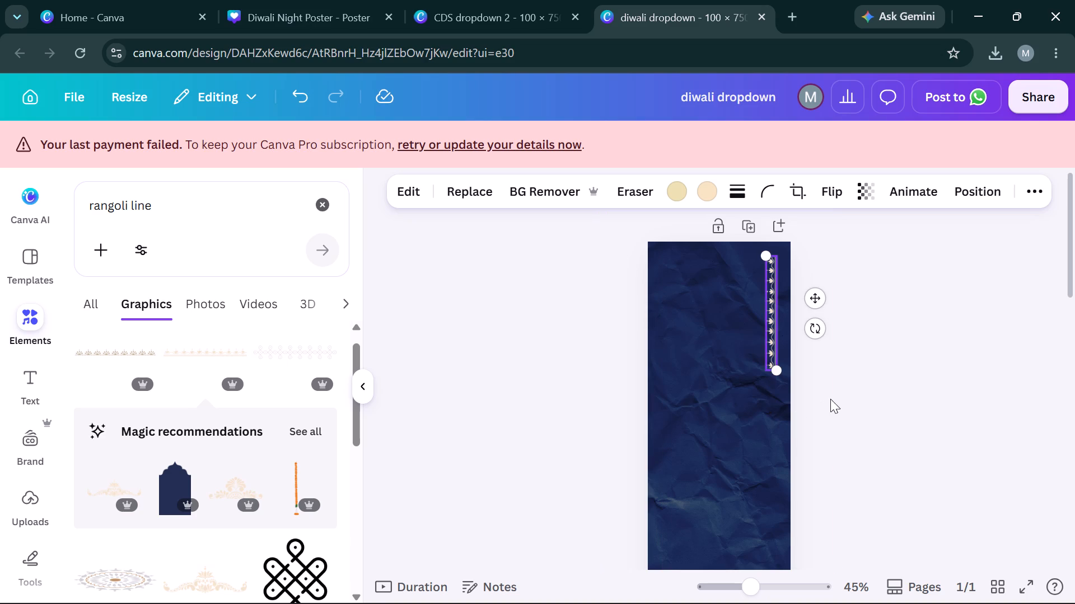
Duplicate the lotus border strip and align the copy directly below the original so the pattern continues down the right edge.
key("ctrl+c")
key("ctrl+v")
key("Left")
key("Left")
key("Left")
key("Left")
key("Left")
key("Left")
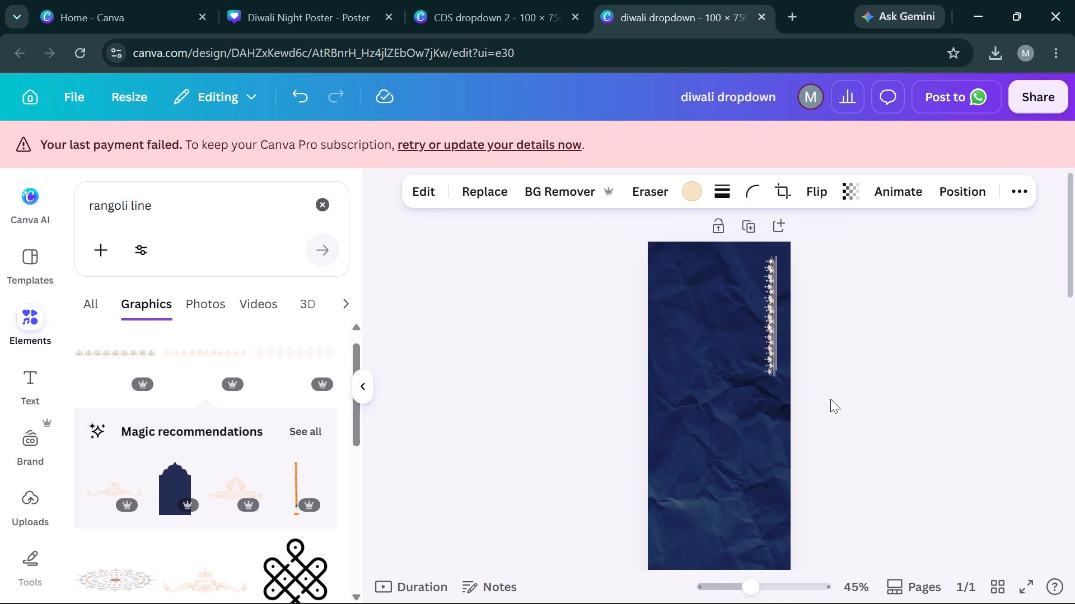
key("Right")
key("Right")
key("Right")
key("Left")
key("Down")
key("Down")
key("Down")
key("Down")
key("Down")
key("Down")
key("Down")
key("Down")
key("Down")
key("Down")
key("Down")
key("Down")
key("Down")
key("Down")
key("Down")
key("Down")
key("Down")
key("Down")
key("Down")
key("Down")
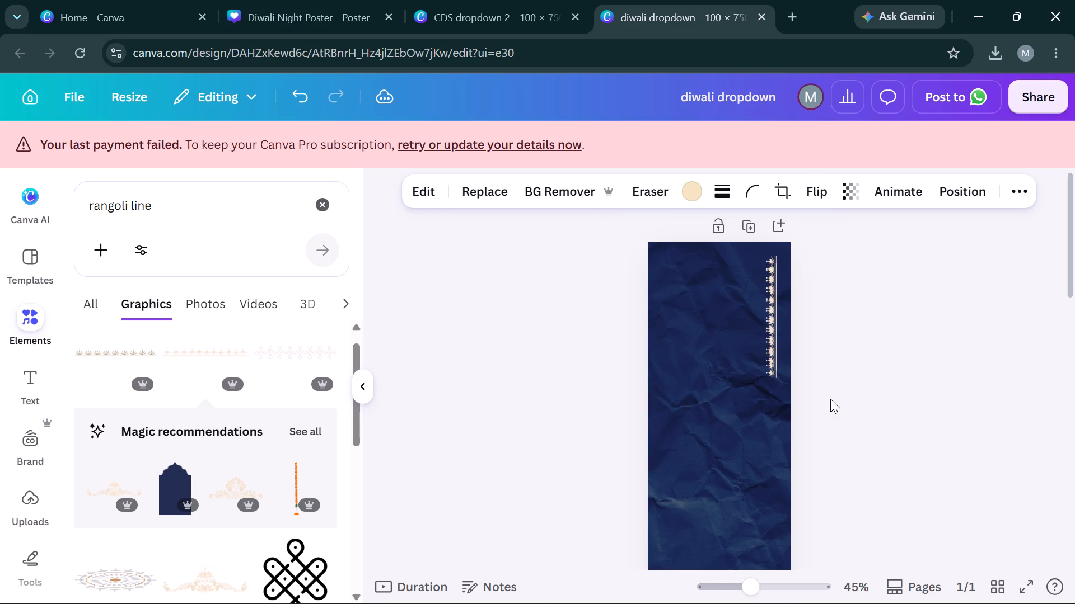
scroll(830, 399, "up", 1)
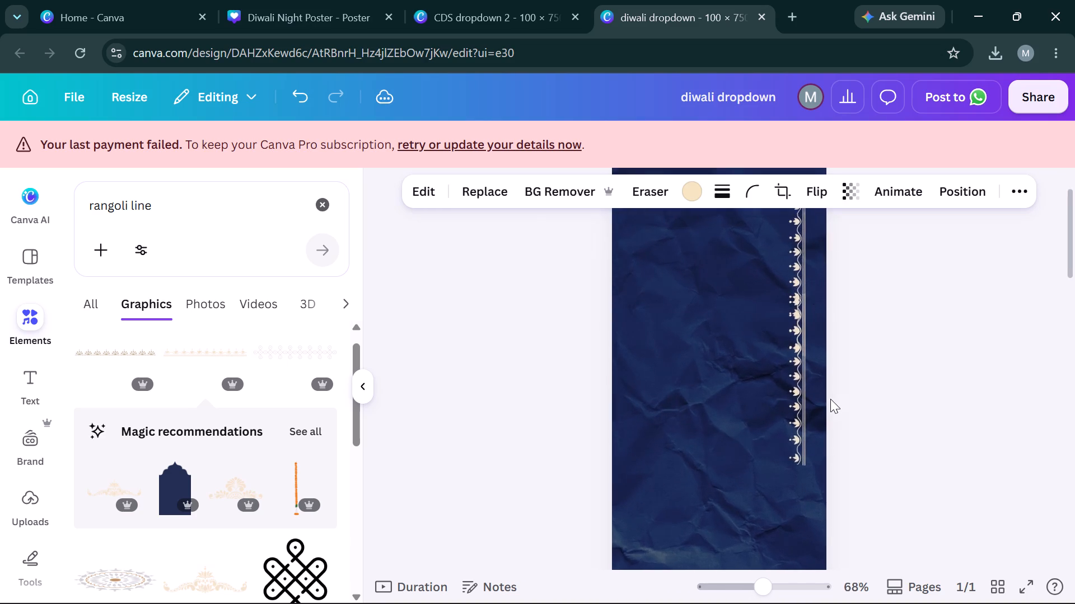
key("Down")
key("Down")
key("Down")
key("Down")
key("Down")
key("Down")
key("Down")
key("Down")
key("Down")
key("Down")
key("Down")
key("Down")
key("Down")
key("Down")
key("Down")
key("Down")
key("Down")
key("Down")
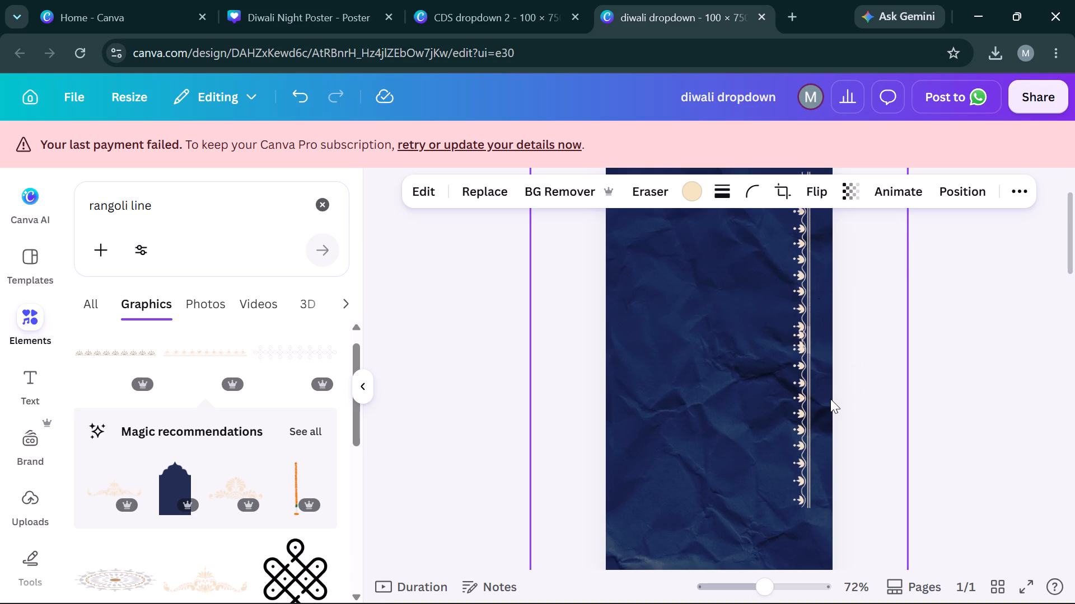
key("Down")
key("Down")
key("Down")
key("Down")
key("Down")
key("Down")
key("Down")
key("Down")
key("Down")
key("Down")
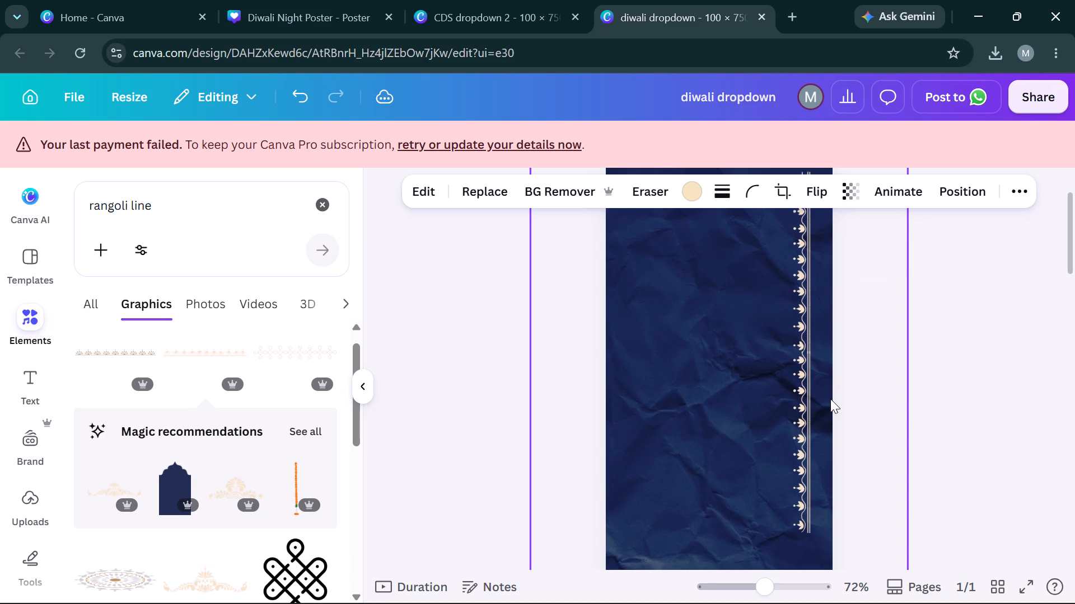
key("Down")
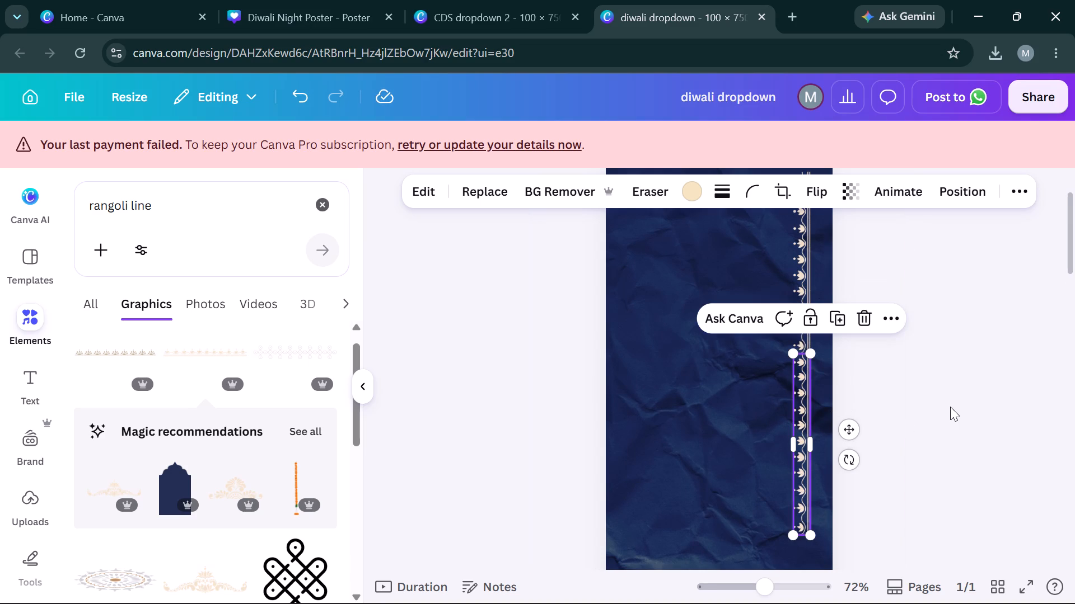
Paste a third copy of the lotus border strip and shift it down over the lower part of the second strip.
key("ctrl+c")
key("ctrl+v")
key("Left")
key("Left")
key("Left")
key("Left")
key("Left")
key("Left")
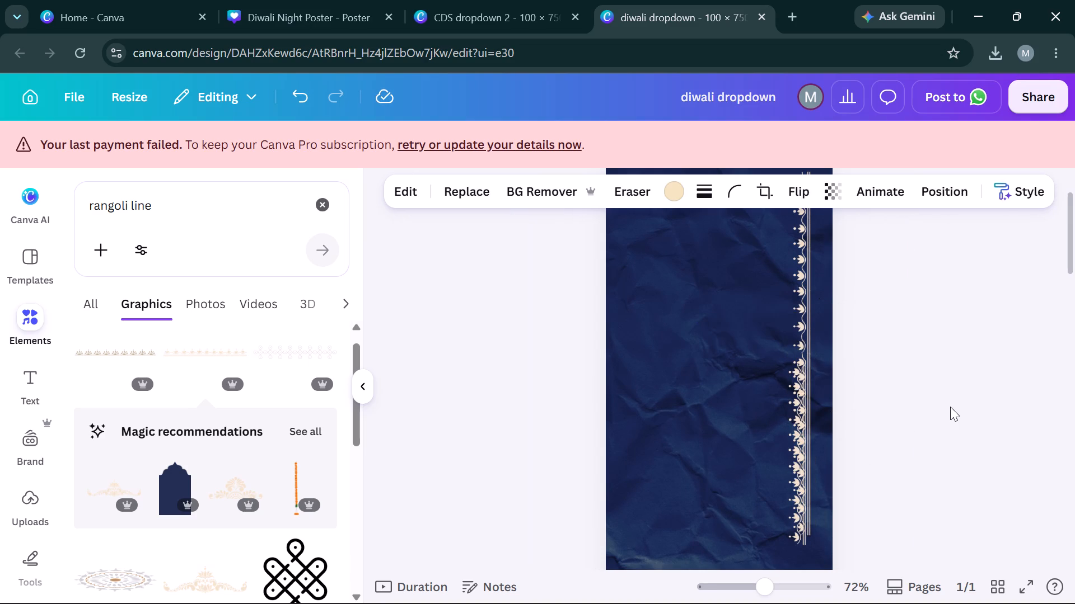
key("Down")
key("Down")
key("Down")
key("Down")
key("Down")
key("Down")
key("Down")
key("Down")
key("Down")
key("Down")
key("Down")
key("Down")
key("Down")
key("Down")
key("Down")
key("Down")
key("Down")
key("Down")
key("Down")
key("Down")
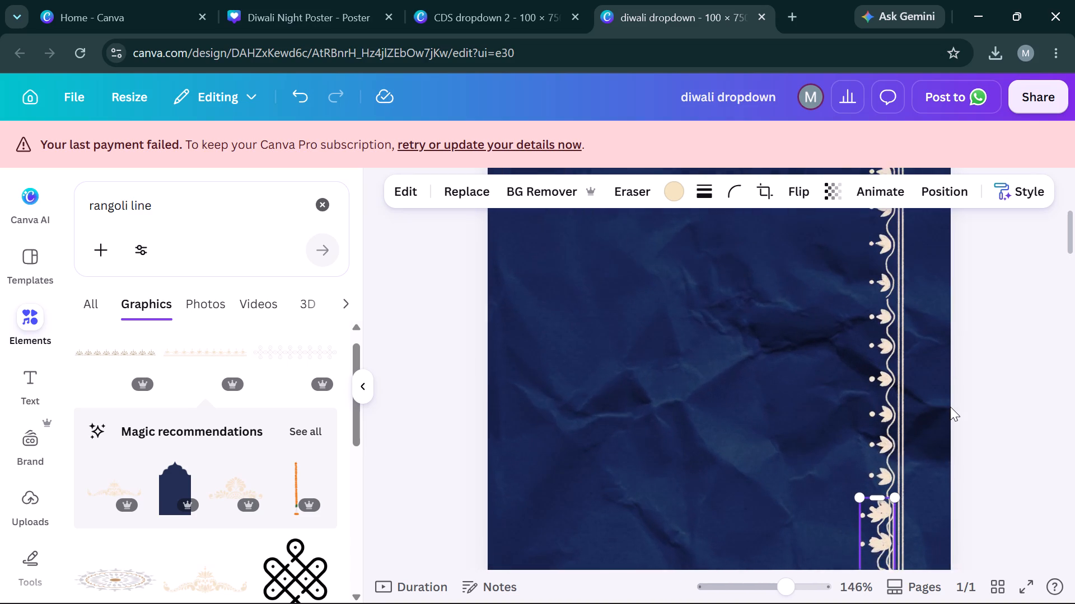
Move the second lotus strip up slightly to close the gap where it meets the first strip.
scroll(950, 407, "left", 1)
scroll(950, 407, "up", 1)
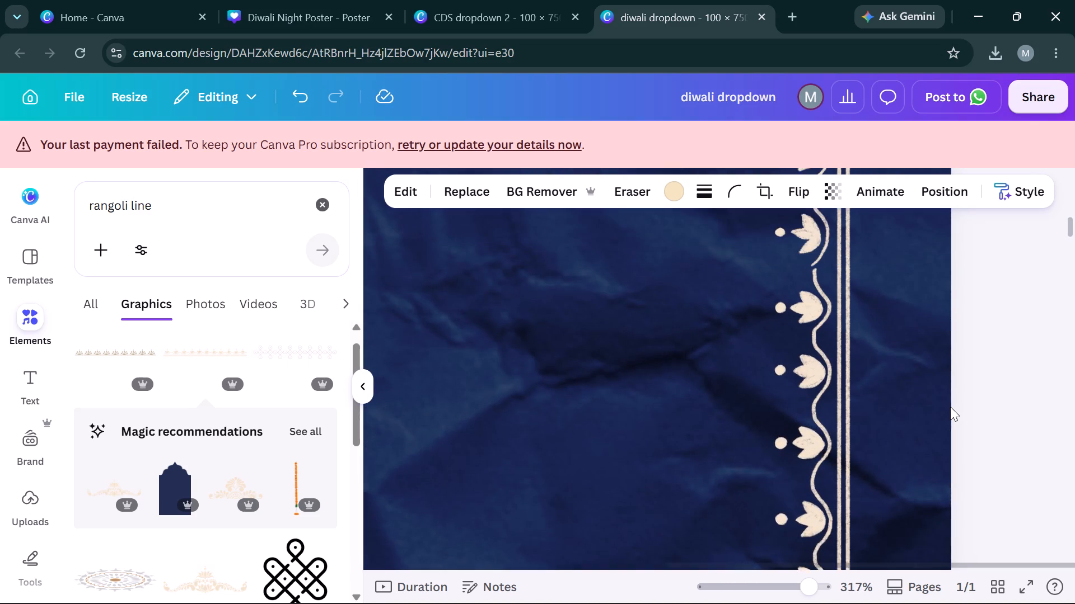
scroll(950, 407, "up", 1)
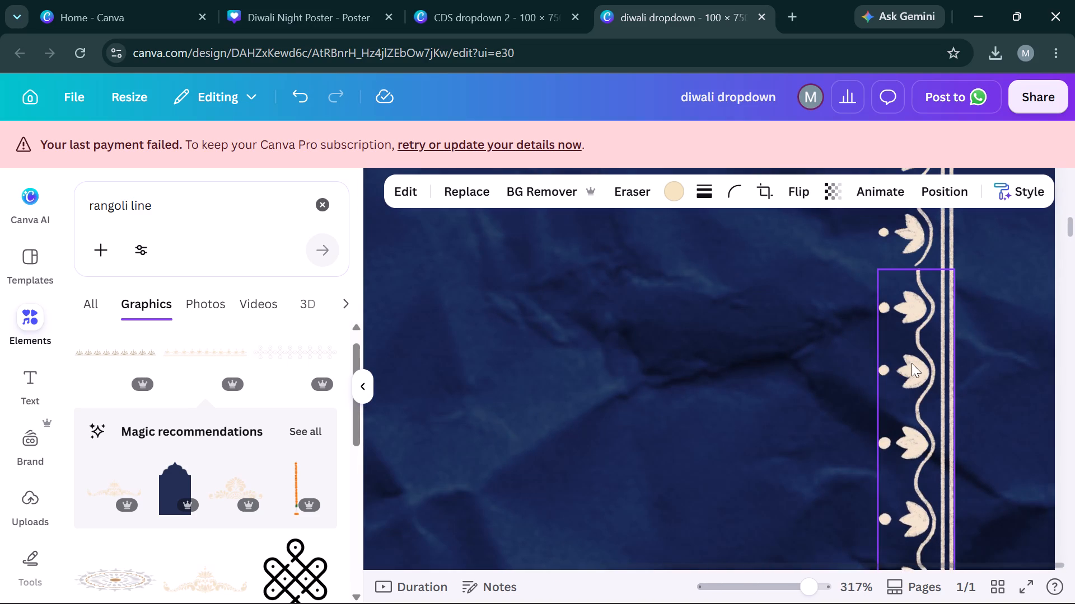
left_click_drag(912, 363, 912, 357)
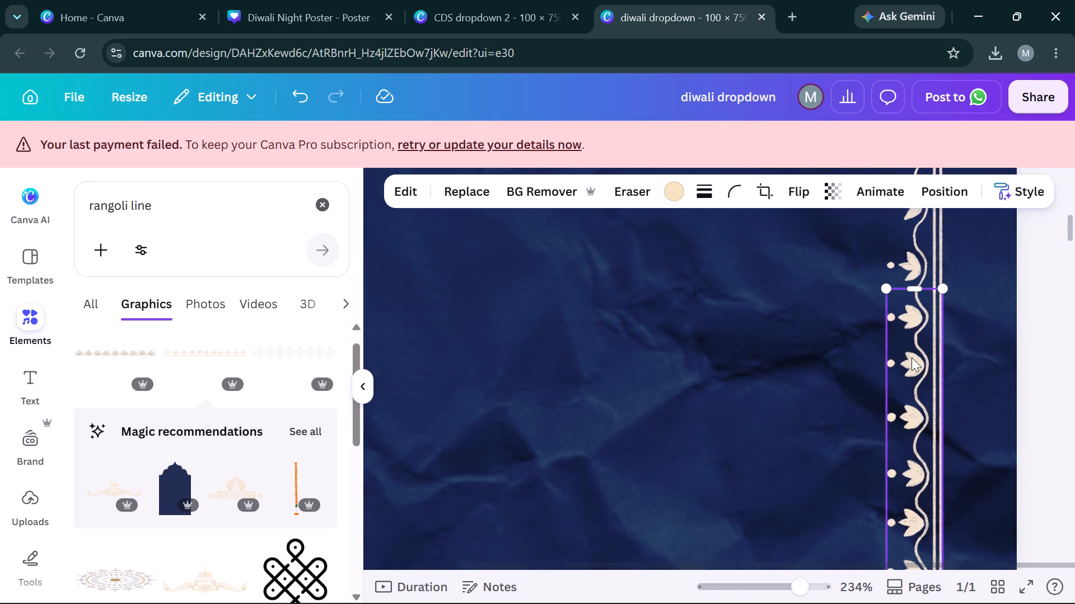
left_click(1057, 350)
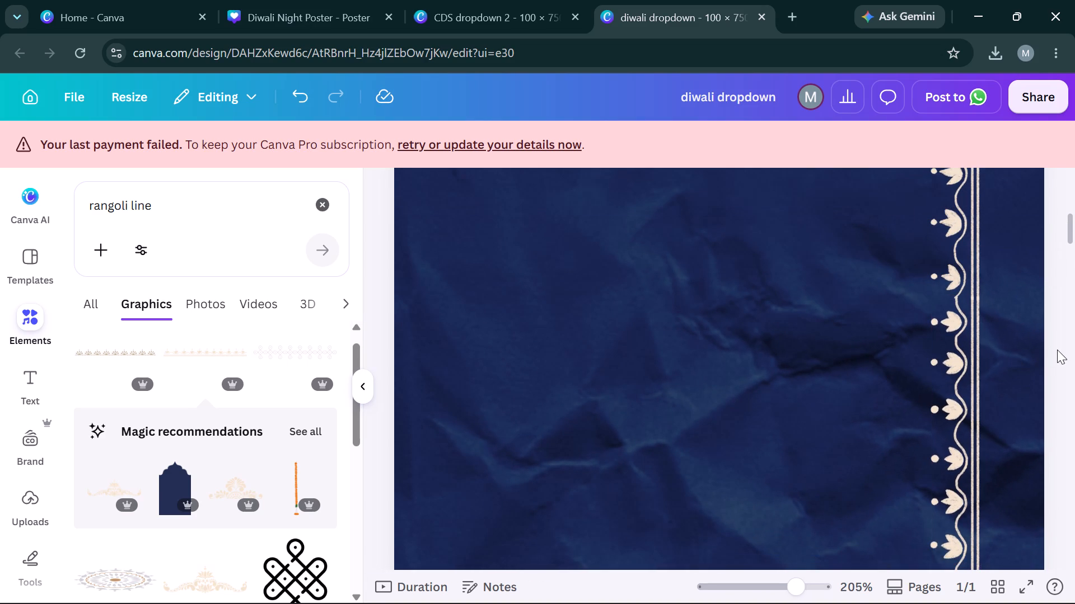
Line up the third lotus strip with the strips above and set its top against the second strip's bottom end.
scroll(1034, 375, "down", 7)
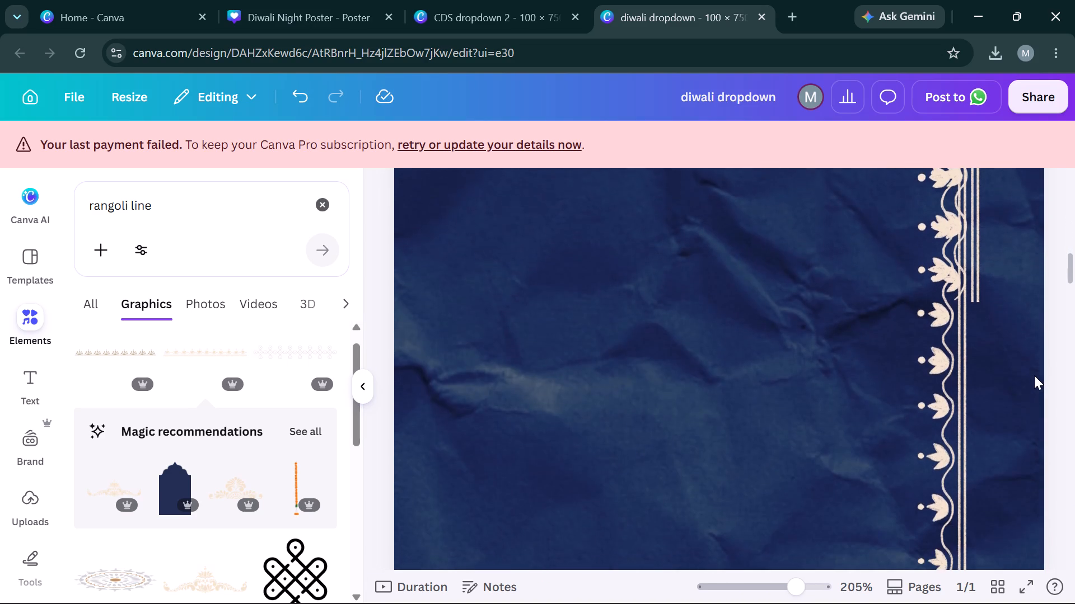
key("Right")
left_click(954, 391)
key("Right")
key("Right")
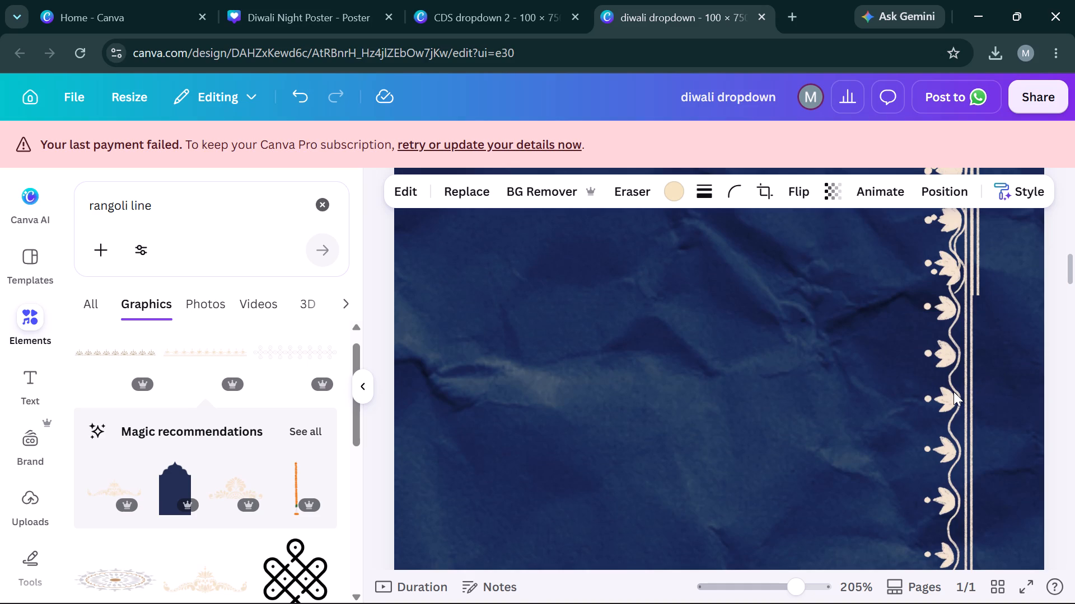
key("Right")
key("Left")
key("Down")
key("Down")
key("Down")
key("Down")
key("Down")
key("Down")
key("Down")
key("Down")
key("Down")
key("Down")
key("Down")
key("Down")
key("Down")
key("Down")
key("Down")
key("Down")
key("Down")
key("Down")
key("Down")
key("Down")
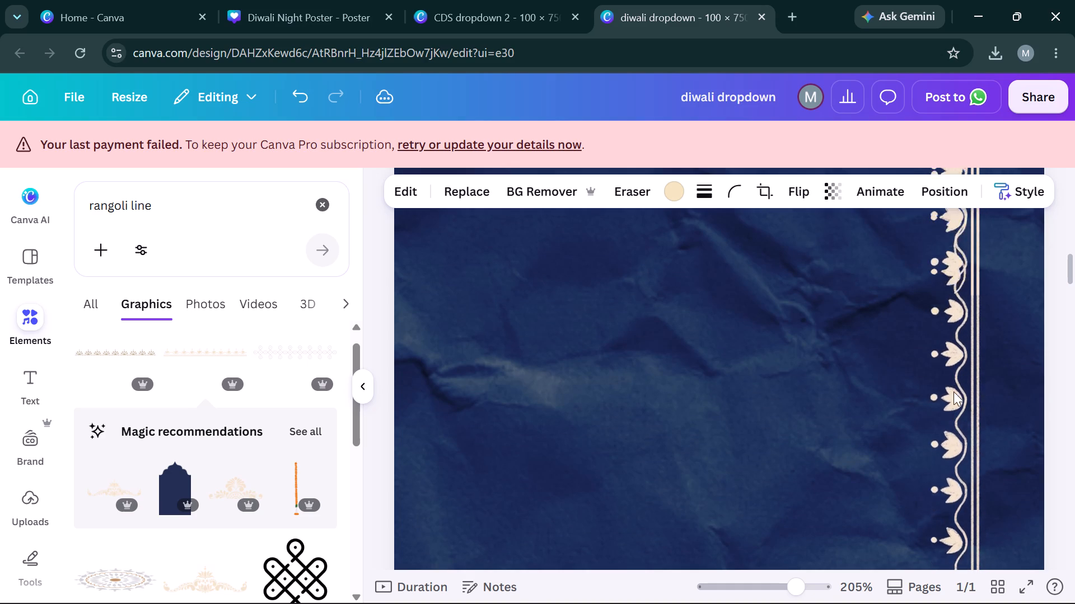
key("Up")
key("Up")
key("Up")
key("Up")
key("Up")
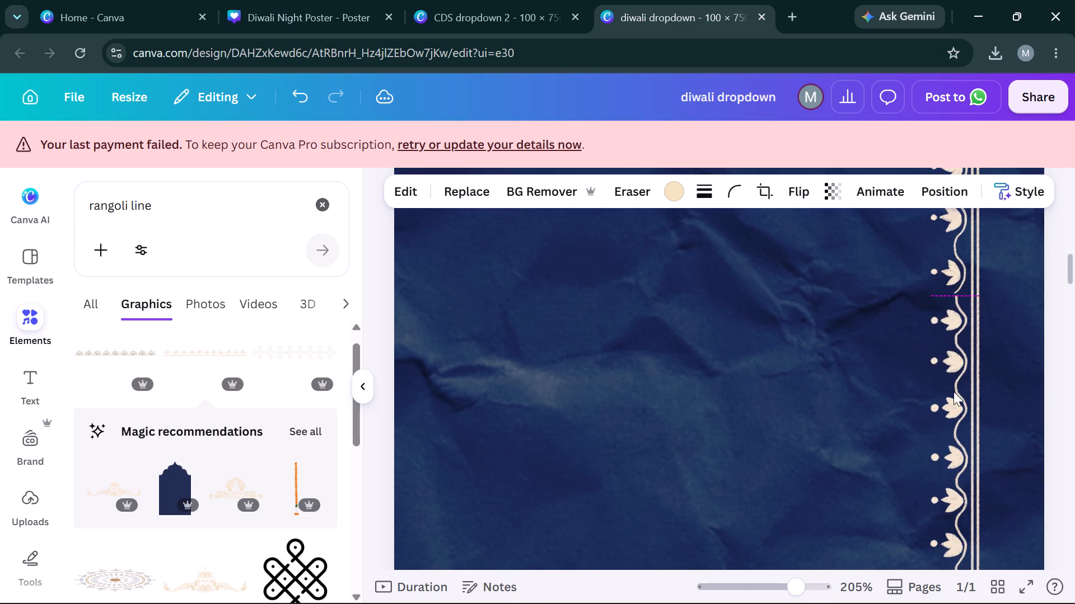
key("Up")
key("Down")
Move the third lotus strip up slightly so its wavy line joins the second strip's.
scroll(954, 391, "up", 1)
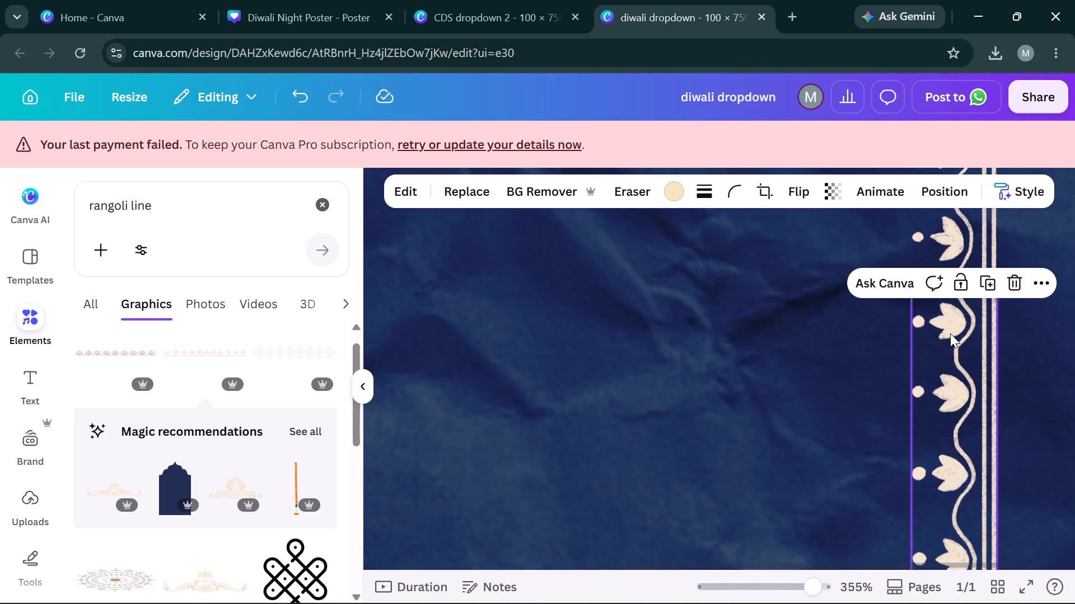
left_click_drag(950, 333, 950, 328)
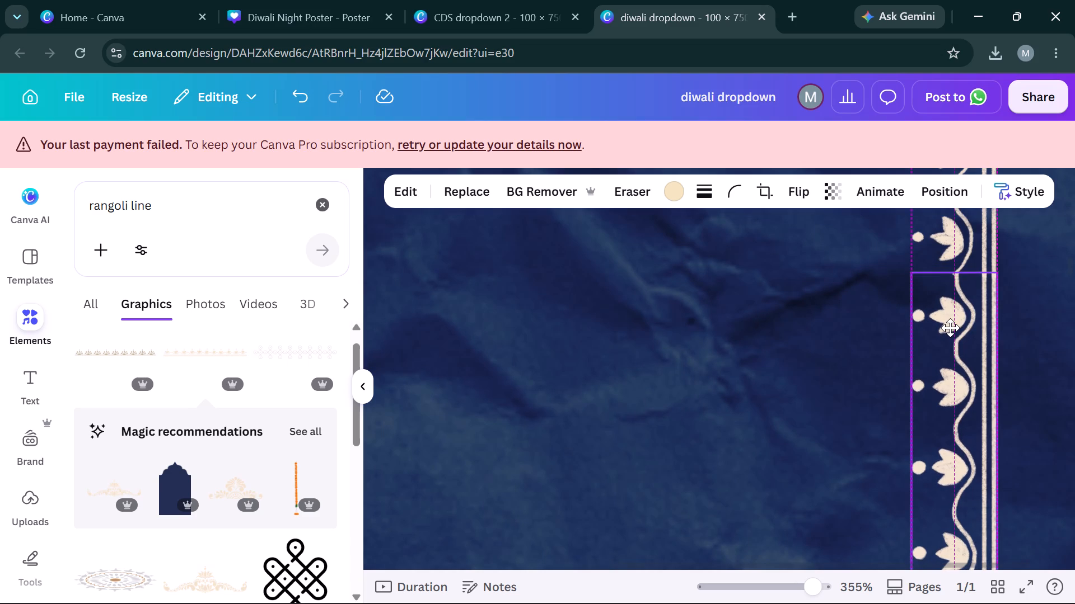
left_click_drag(950, 328, 951, 328)
Duplicate the third lotus strip and align the copy directly below it along the banner's right edge.
scroll(1074, 341, "down", 2)
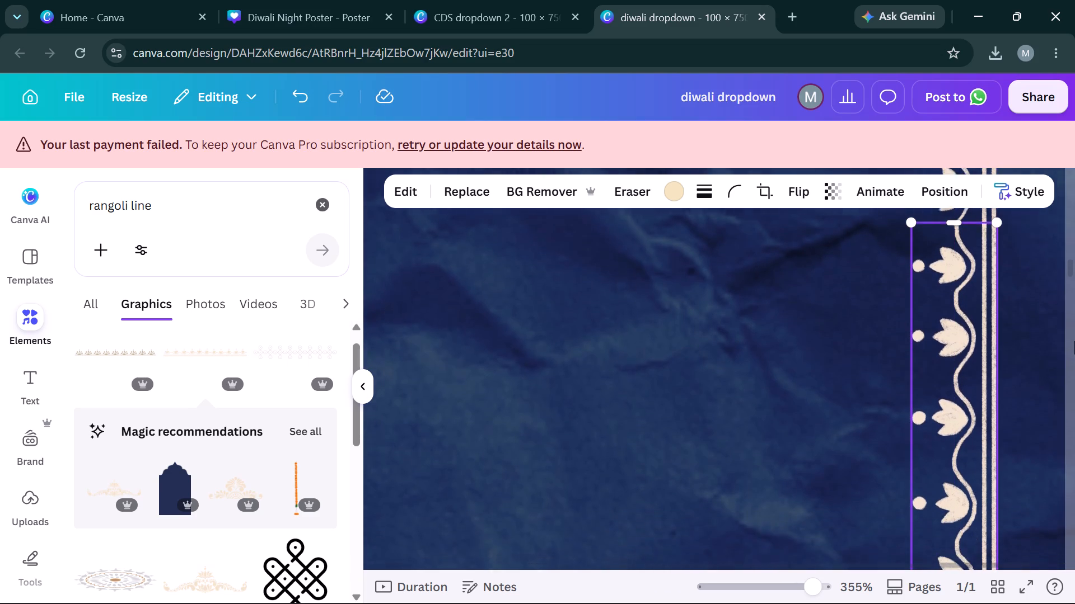
scroll(1074, 341, "down", 5)
scroll(1074, 341, "up", 3)
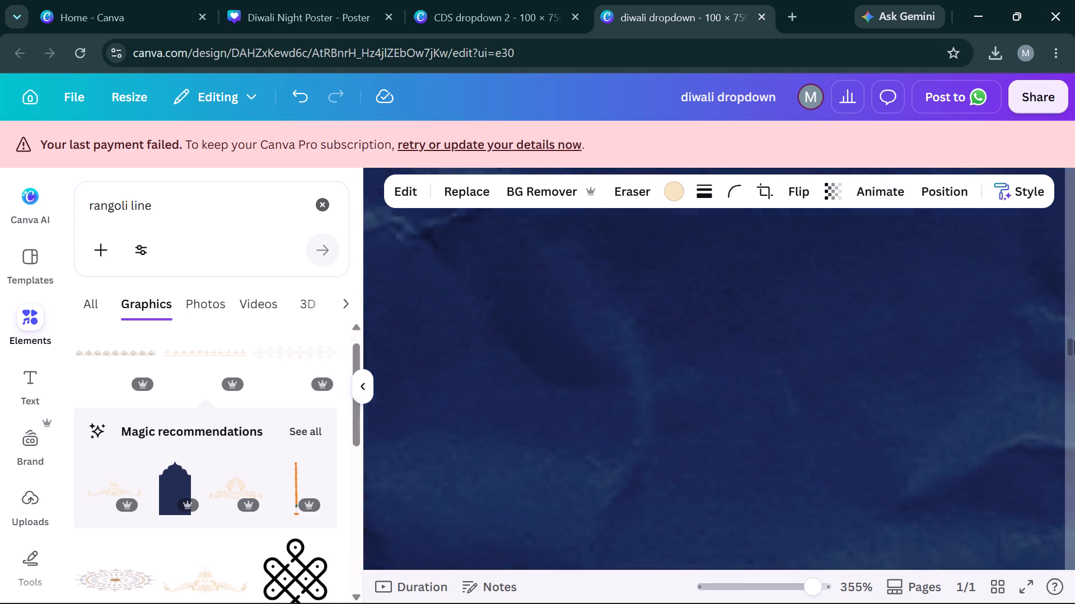
scroll(1074, 341, "up", 4)
scroll(1074, 341, "down", 2)
scroll(1074, 341, "left", 1)
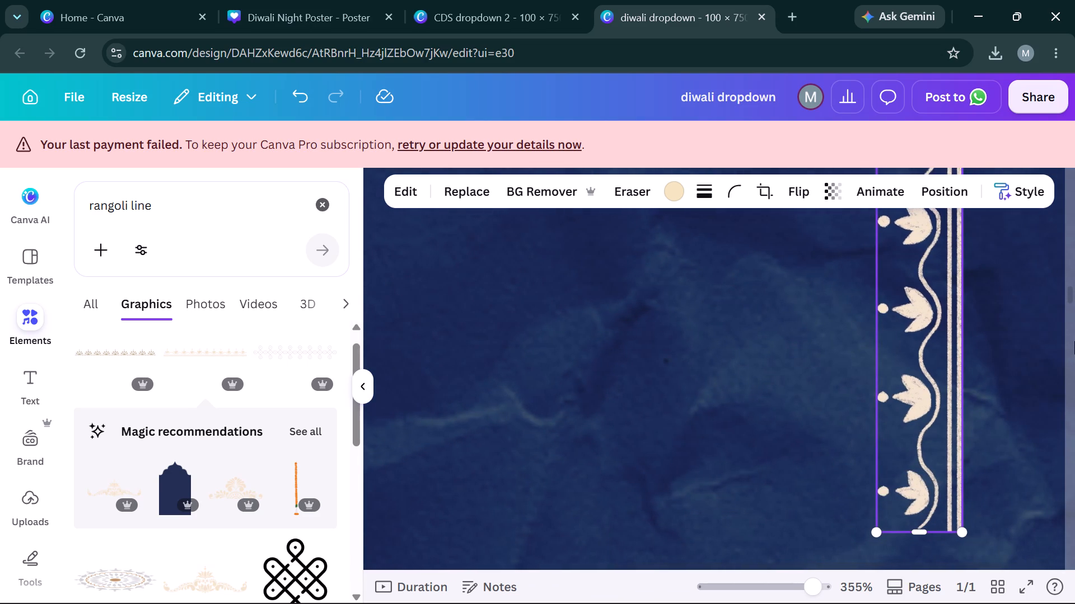
scroll(1074, 341, "left", 1)
key("ctrl+c")
key("ctrl+v")
key("Left")
key("Left")
key("Left")
key("Left")
key("Left")
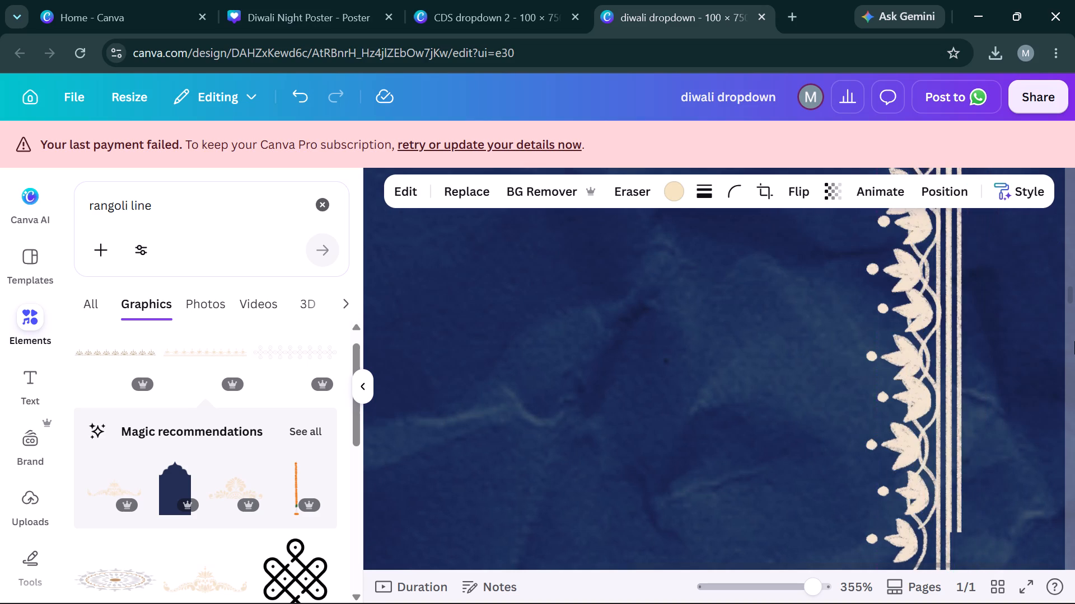
key("Right")
scroll(1074, 341, "down", 3)
key("Down")
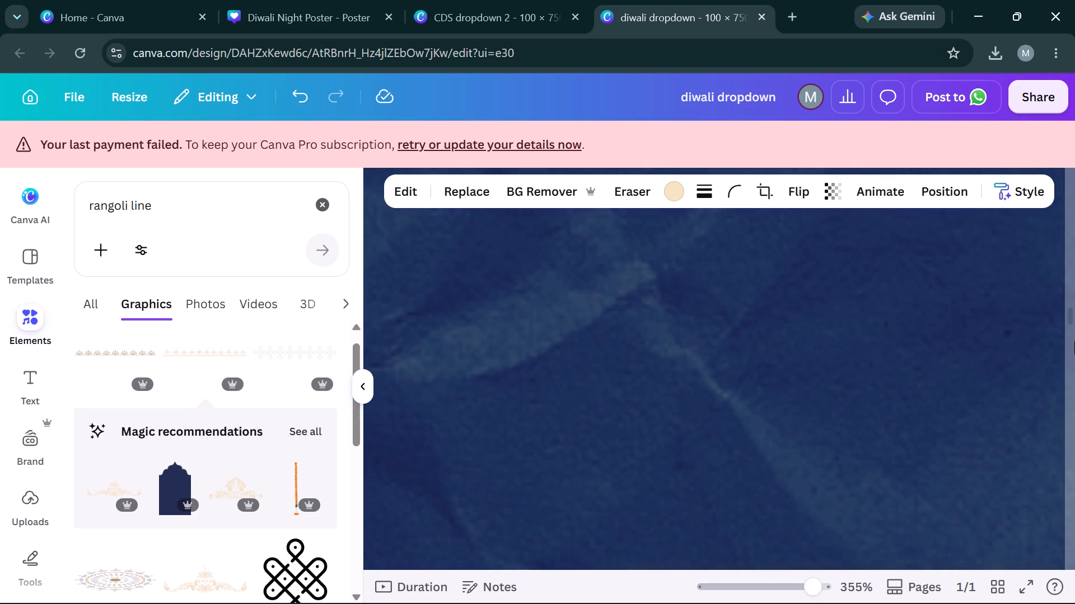
scroll(1074, 349, "up", 3)
key("Down")
key("Down")
key("Down")
key("Down")
key("Down")
key("Down")
key("Down")
key("Down")
key("Down")
key("Down")
key("Down")
key("Down")
key("Down")
key("Down")
key("Down")
key("Down")
key("Down")
key("Down")
key("Down")
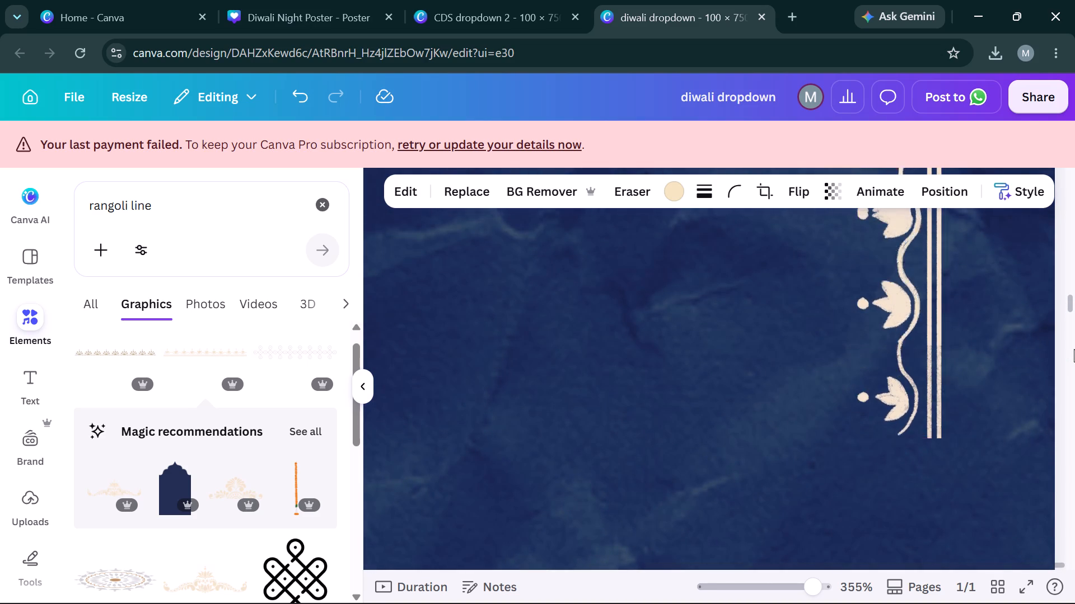
key("Down")
key("Down")
key("Down")
key("Down")
key("Down")
key("Down")
key("Down")
key("Down")
key("Down")
key("Down")
key("Down")
key("Down")
key("Down")
key("Down")
key("Down")
key("Down")
key("Down")
key("Down")
key("Down")
key("Down")
key("Down")
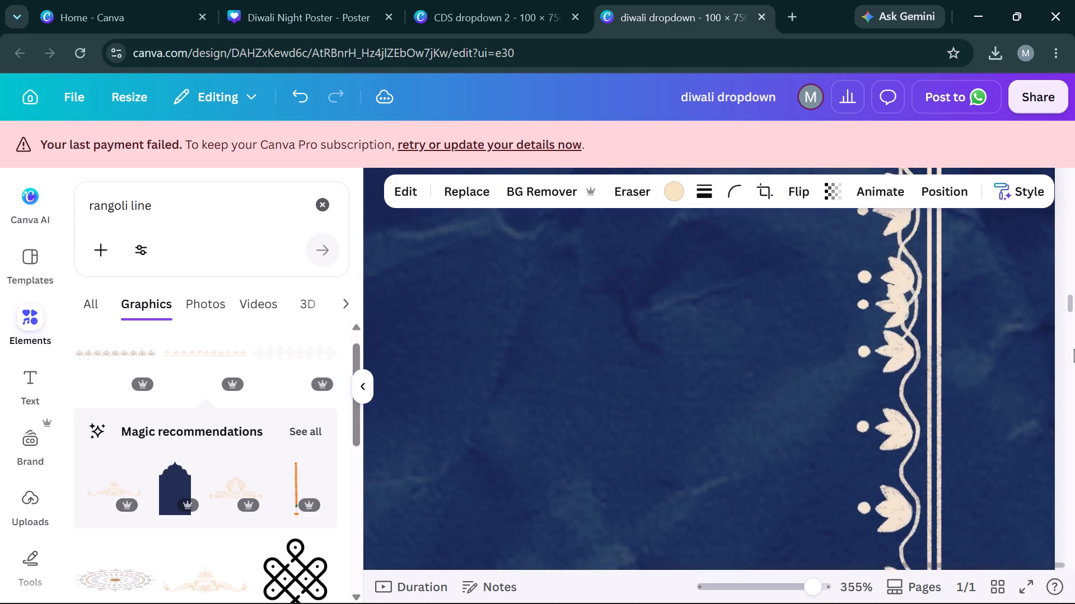
key("Up")
key("Down")
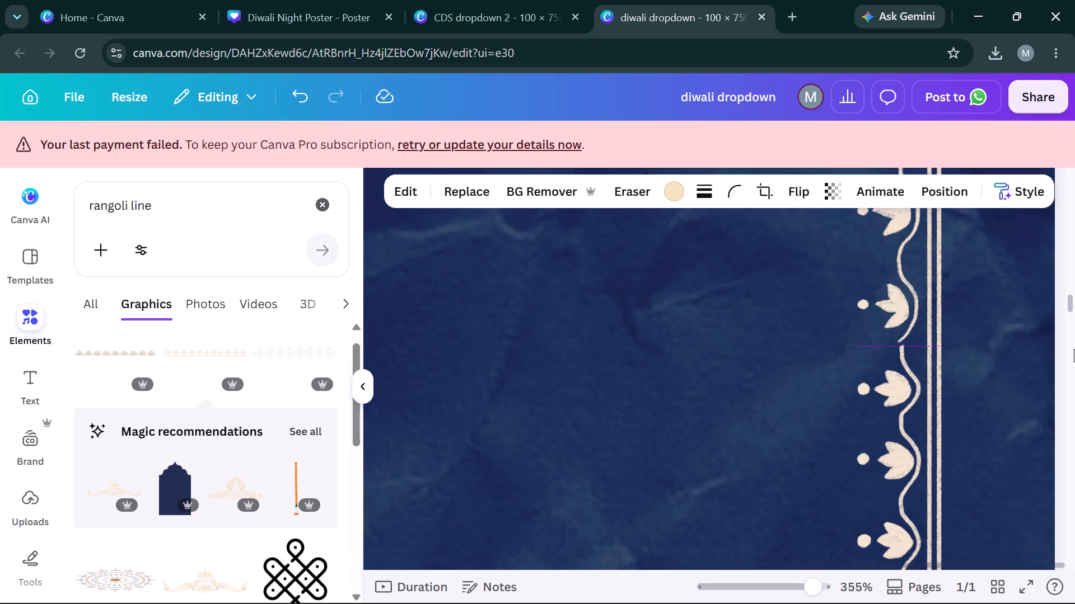
Move the fourth lotus strip up slightly to close the gap in the wavy line below the third strip.
left_click(936, 398)
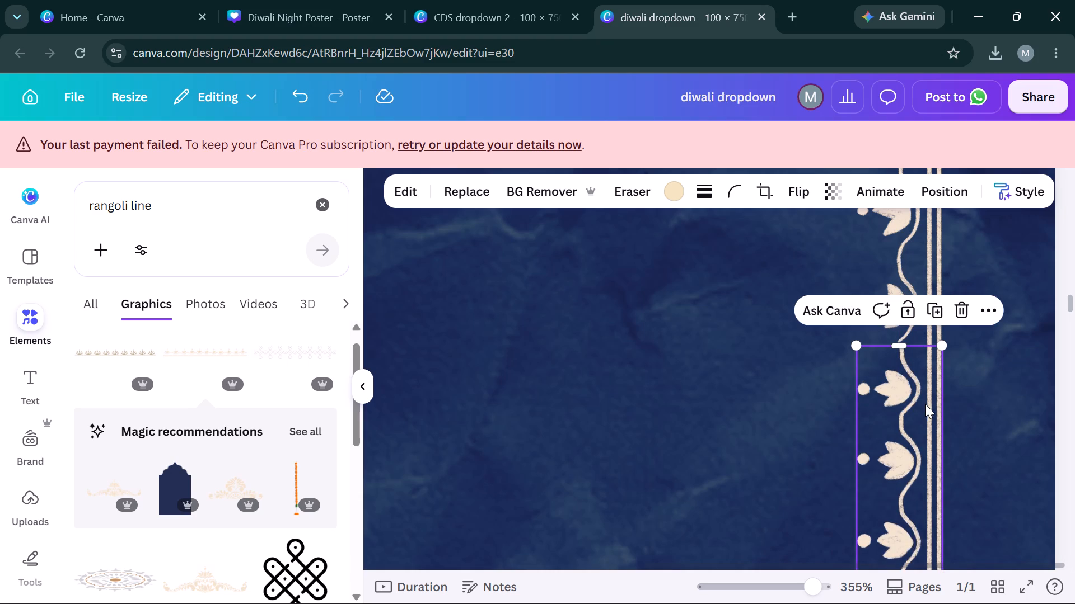
left_click_drag(917, 408, 917, 405)
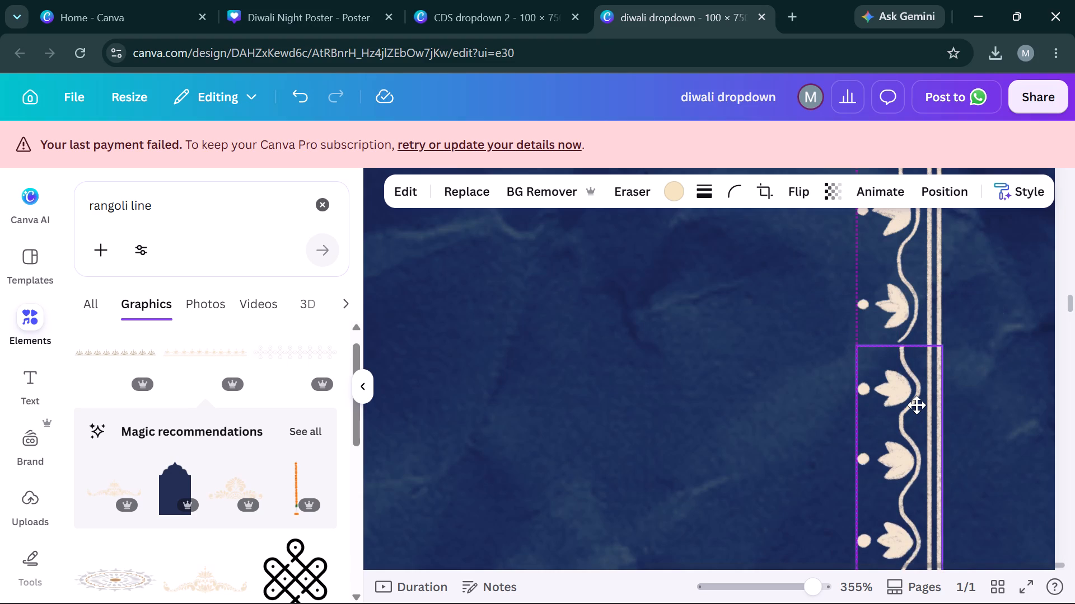
left_click_drag(917, 405, 914, 403)
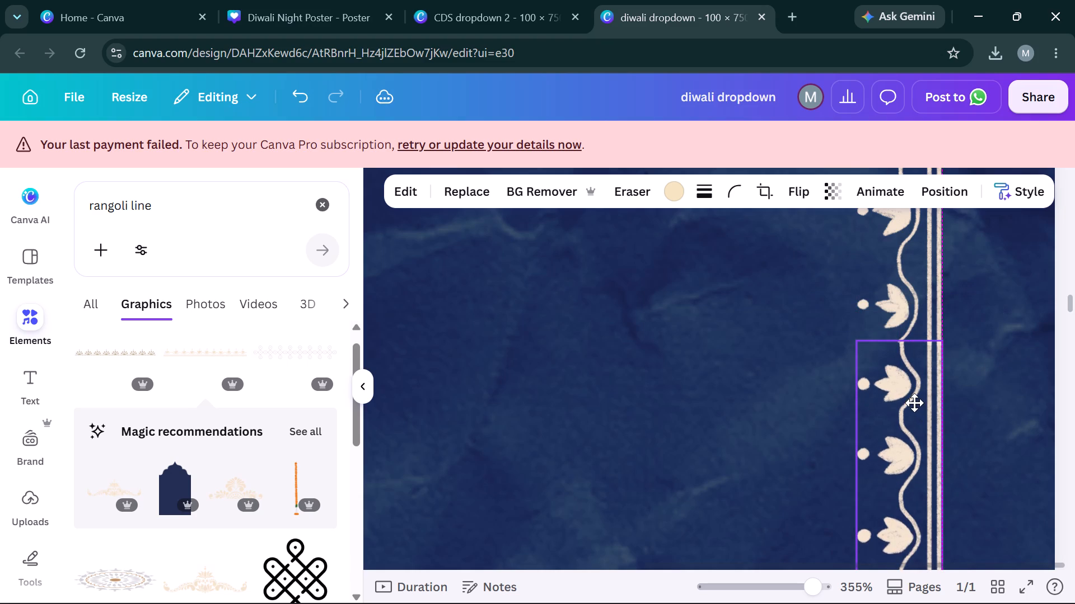
left_click_drag(914, 403, 914, 404)
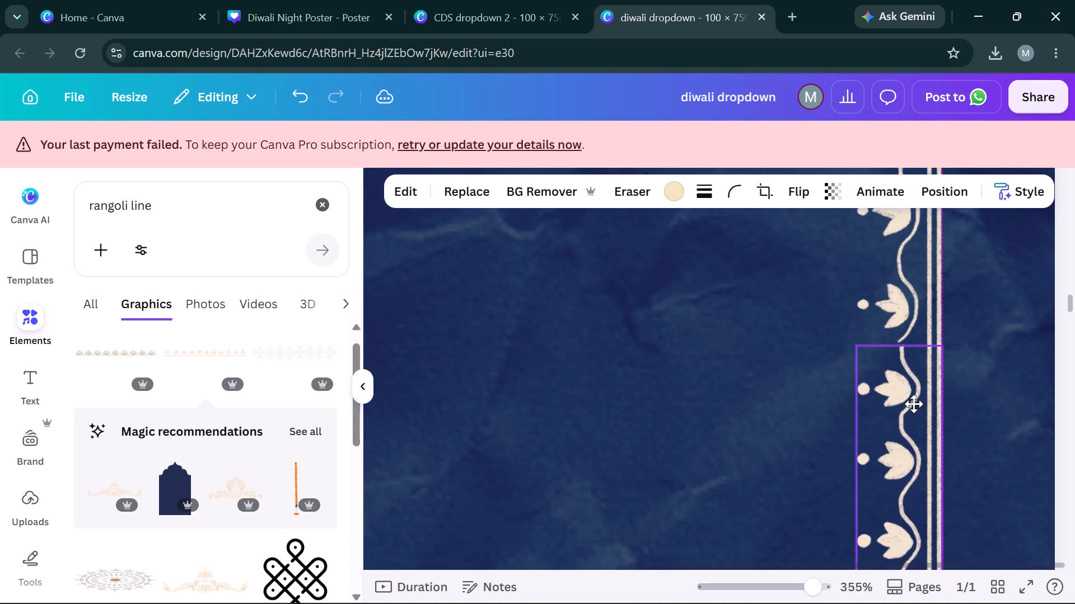
left_click_drag(914, 404, 914, 403)
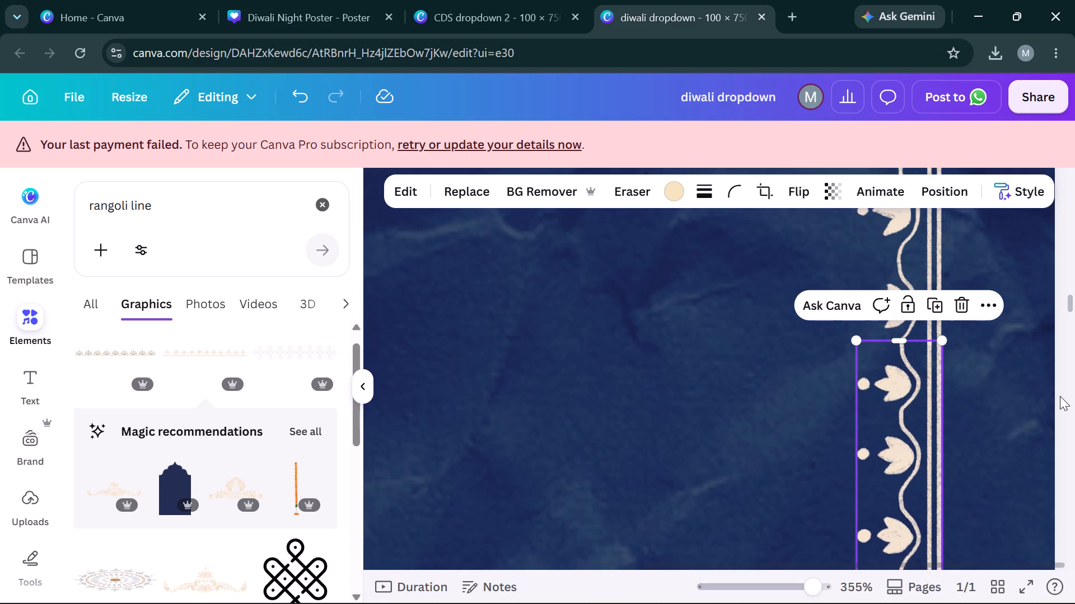
Inspect the joined lotus border and its seams along the banner's right edge, down to the end of the last strip.
left_click(1060, 396)
scroll(1060, 396, "up", 2)
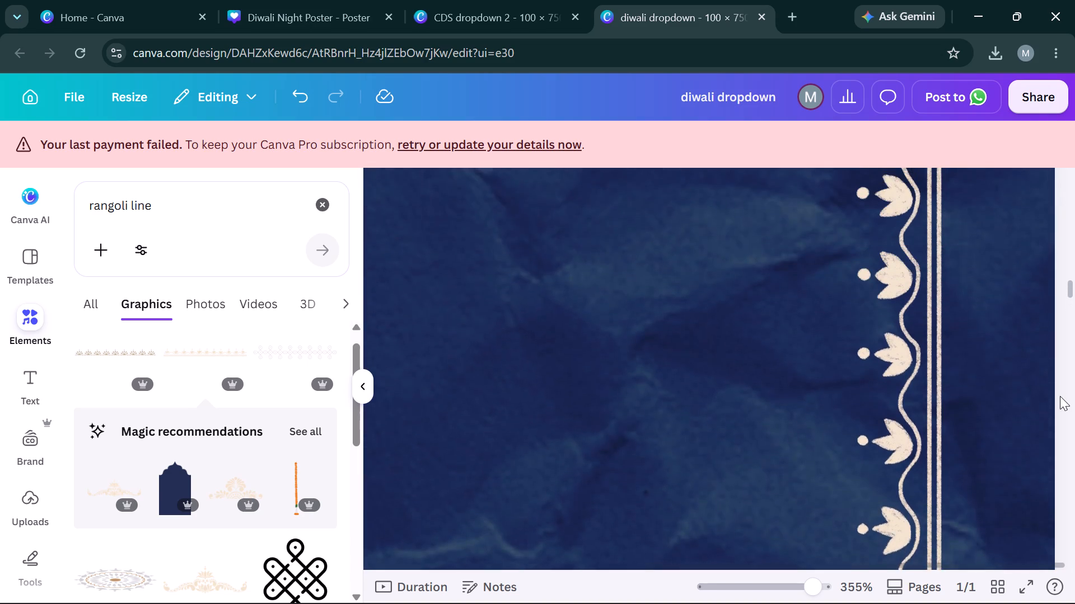
scroll(1060, 396, "up", 3)
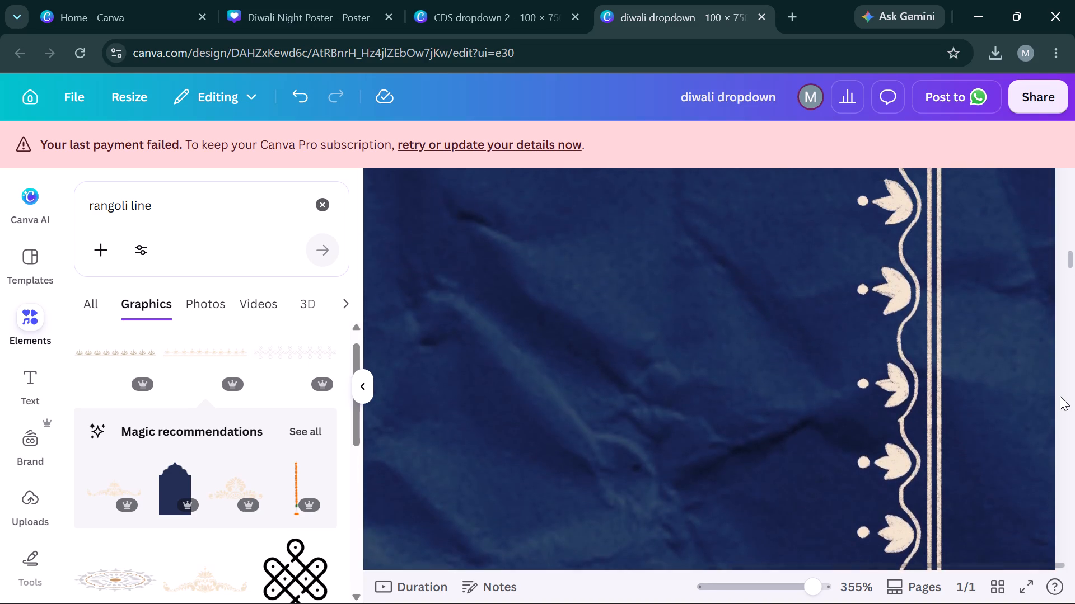
scroll(1060, 396, "up", 4)
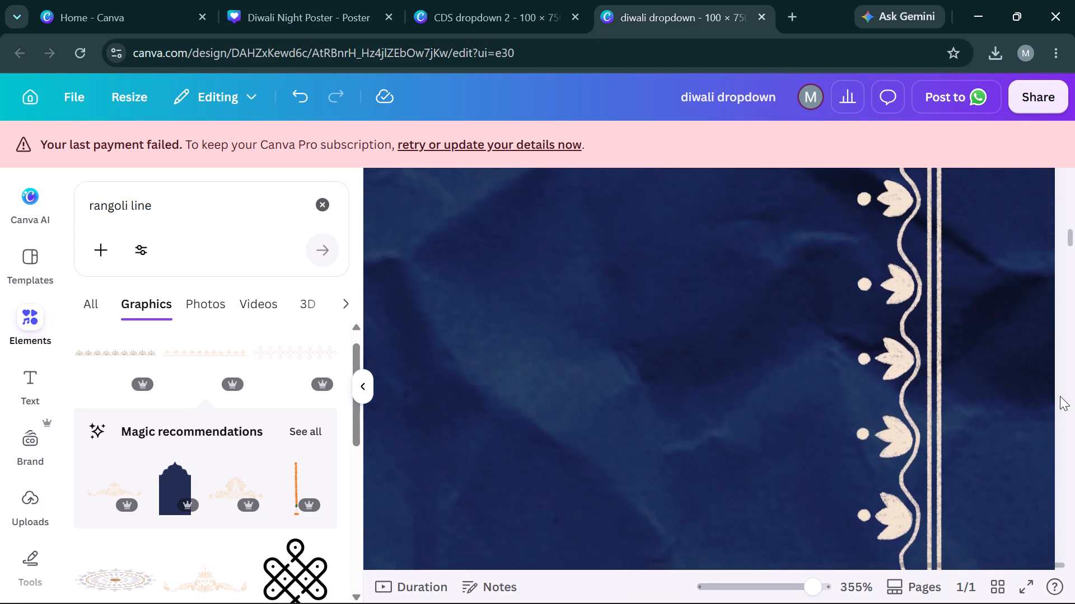
scroll(1060, 396, "up", 4)
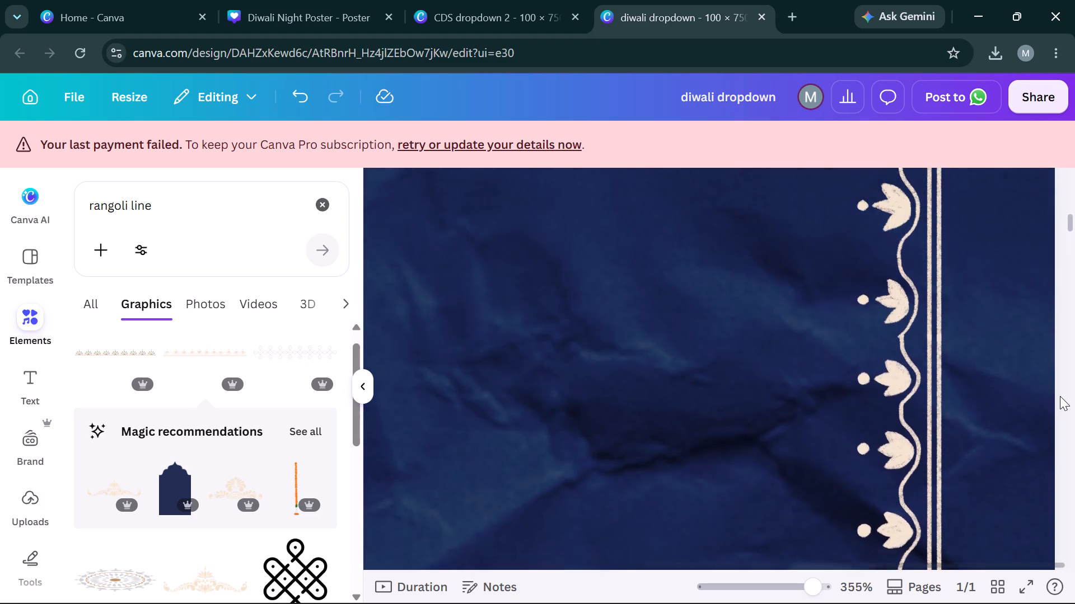
scroll(1060, 396, "down", 4)
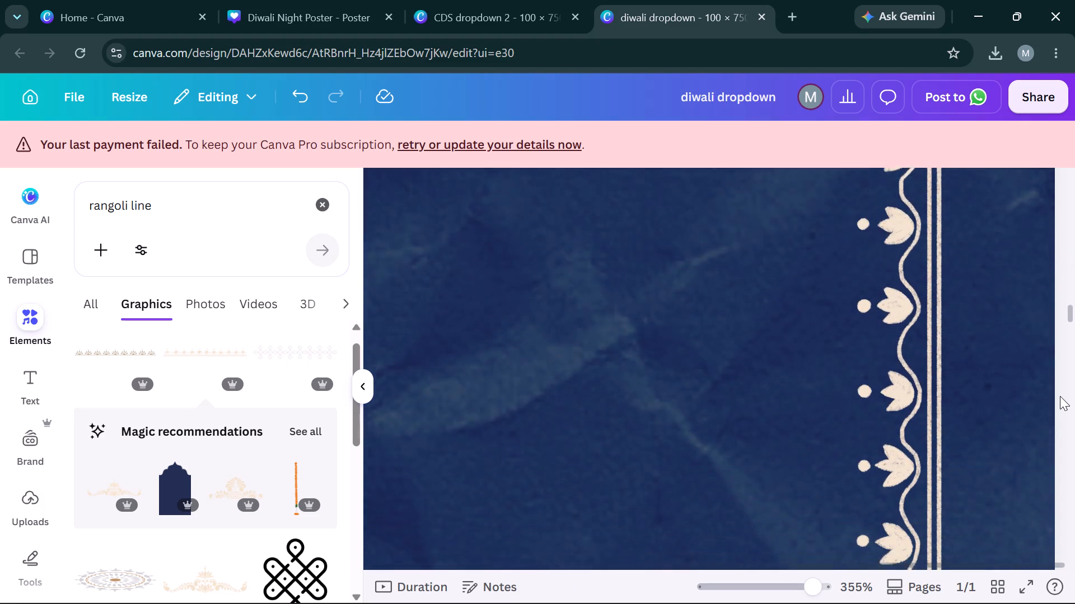
scroll(1060, 396, "down", 2)
scroll(1060, 396, "up", 2)
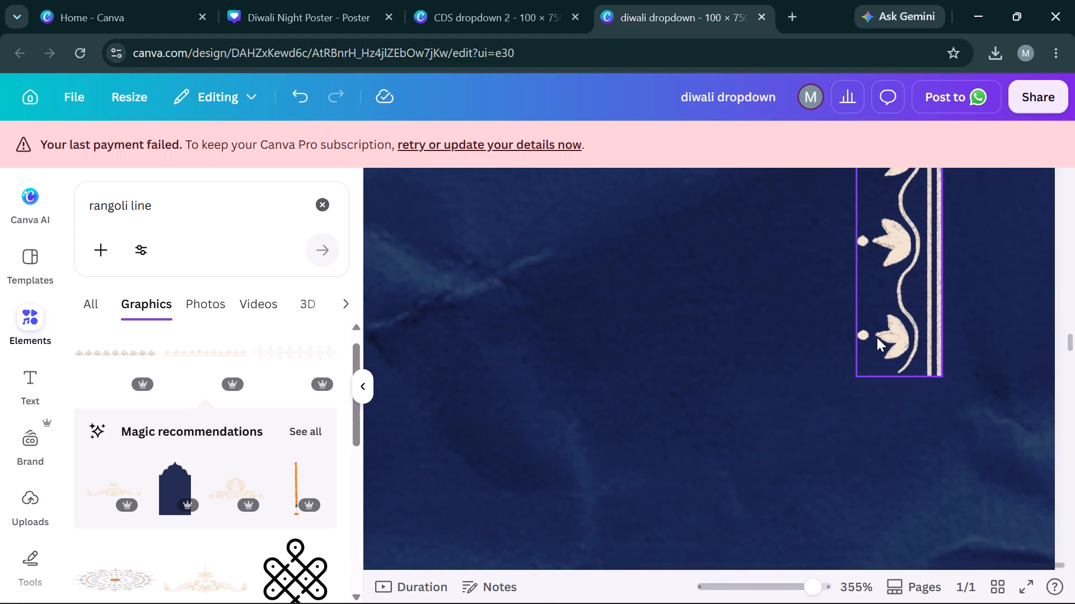
Duplicate the fourth lotus strip and align the copy directly below it so the wavy line continues along the banner's right edge.
left_click(877, 337)
key("ctrl+c")
key("ctrl+v")
key("Left")
key("Left")
key("Left")
key("Left")
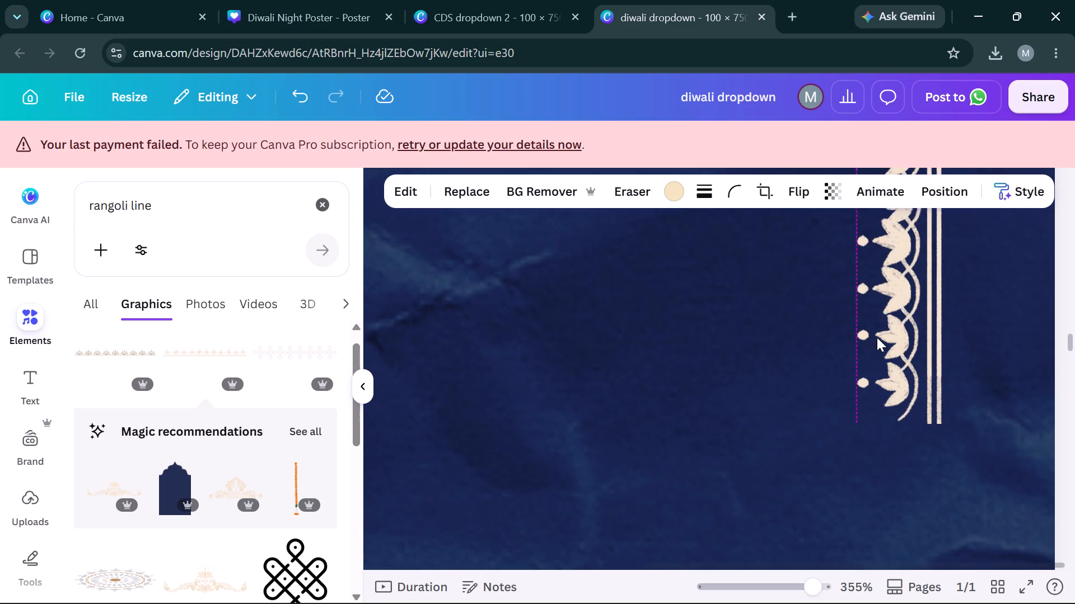
key("Down")
key("Down")
key("Down")
key("Down")
key("Down")
key("Down")
key("Down")
key("Down")
key("Down")
key("Down")
key("Down")
key("Down")
key("Down")
key("Down")
key("Down")
key("Down")
key("Down")
key("Down")
key("Down")
key("Down")
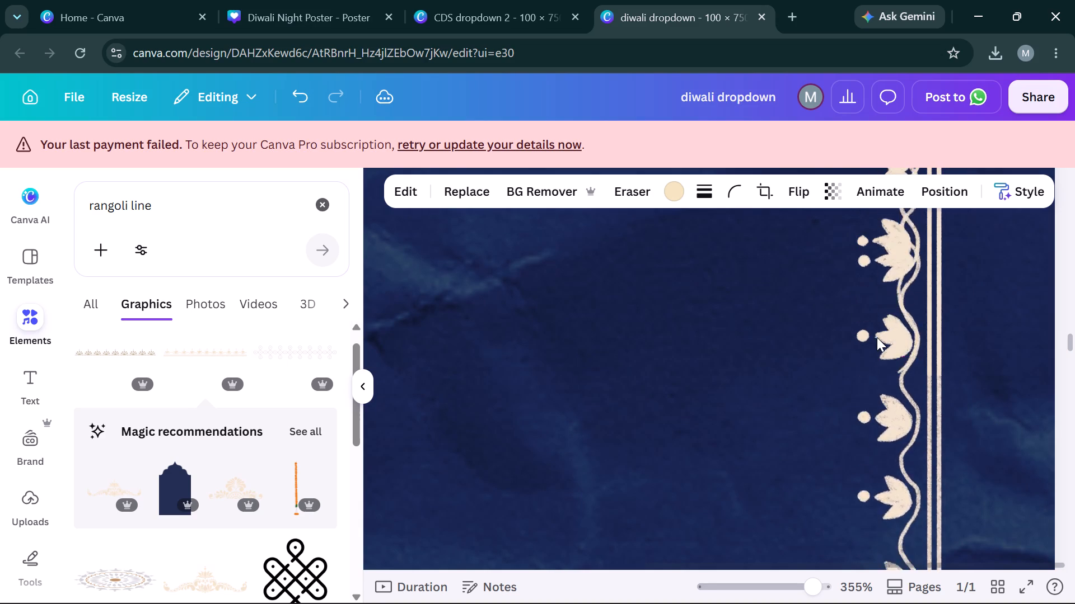
key("Up")
key("Down")
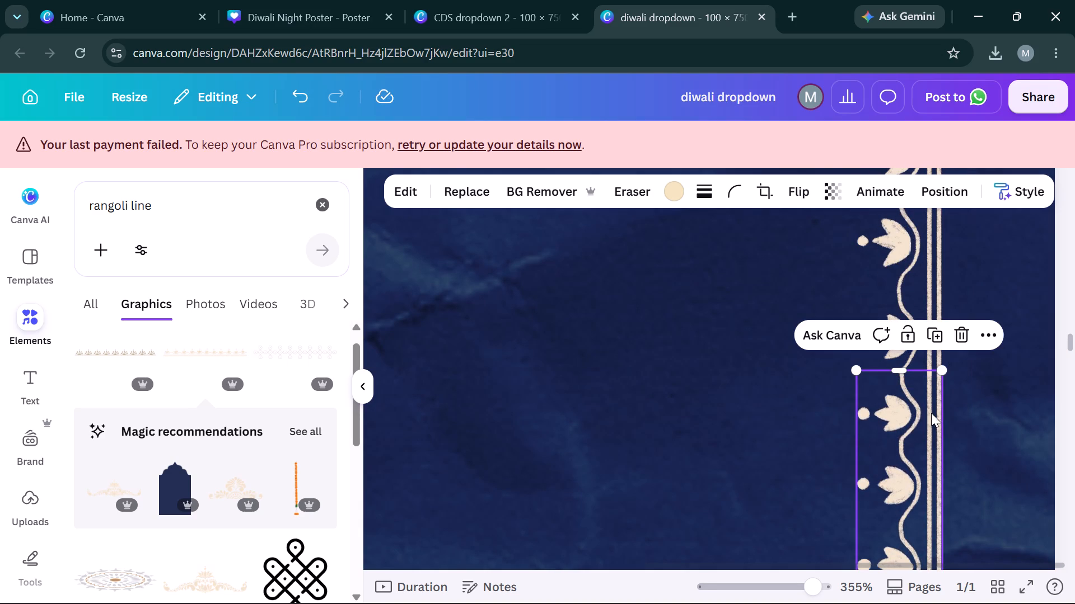
left_click(1069, 400)
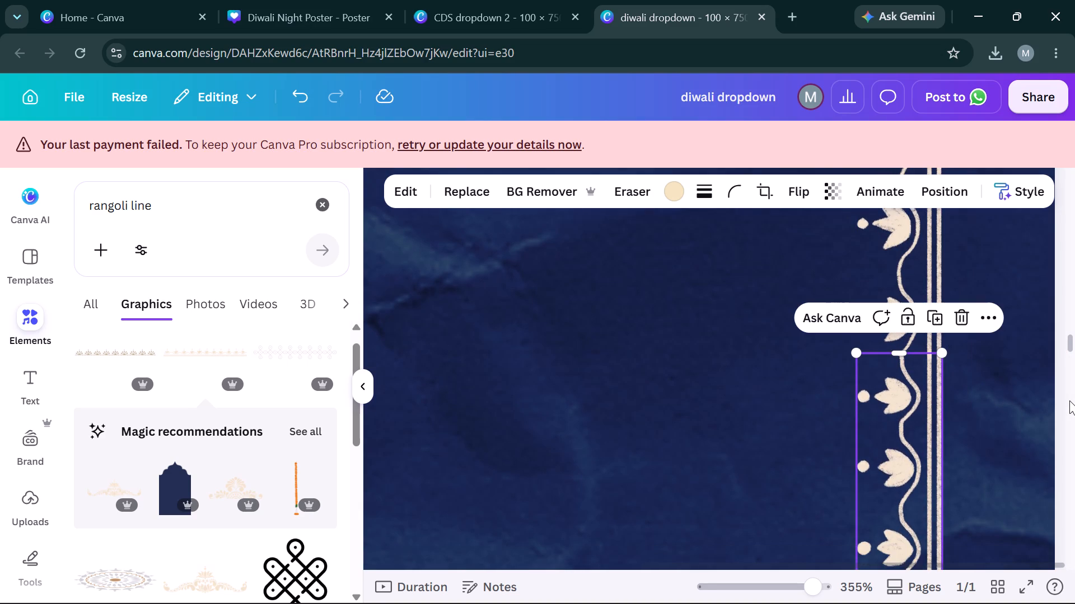
left_click(1069, 400)
left_click(1051, 405)
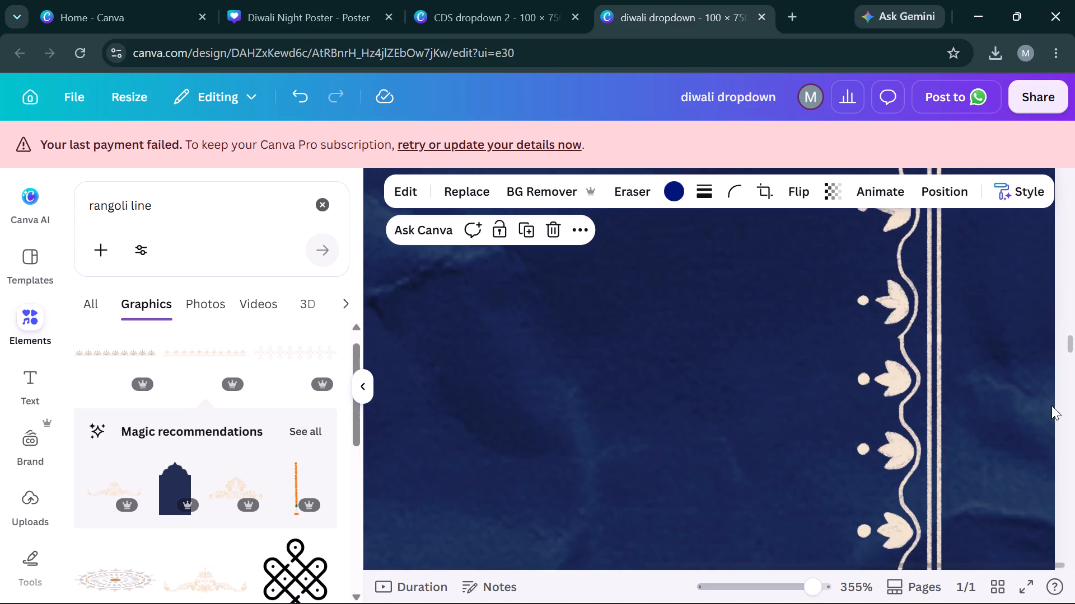
Duplicate the fifth lotus strip and align the copy directly below it along the banner's right edge.
left_click(916, 428)
scroll(916, 428, "down", 1)
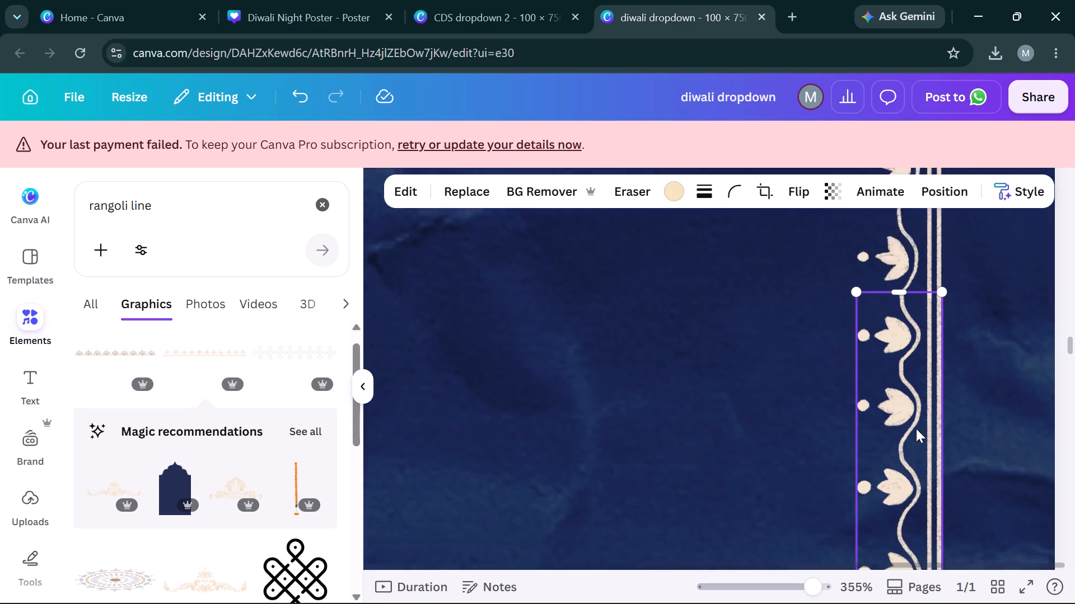
scroll(916, 428, "down", 2)
scroll(916, 428, "up", 1)
key("ctrl+c")
key("ctrl+v")
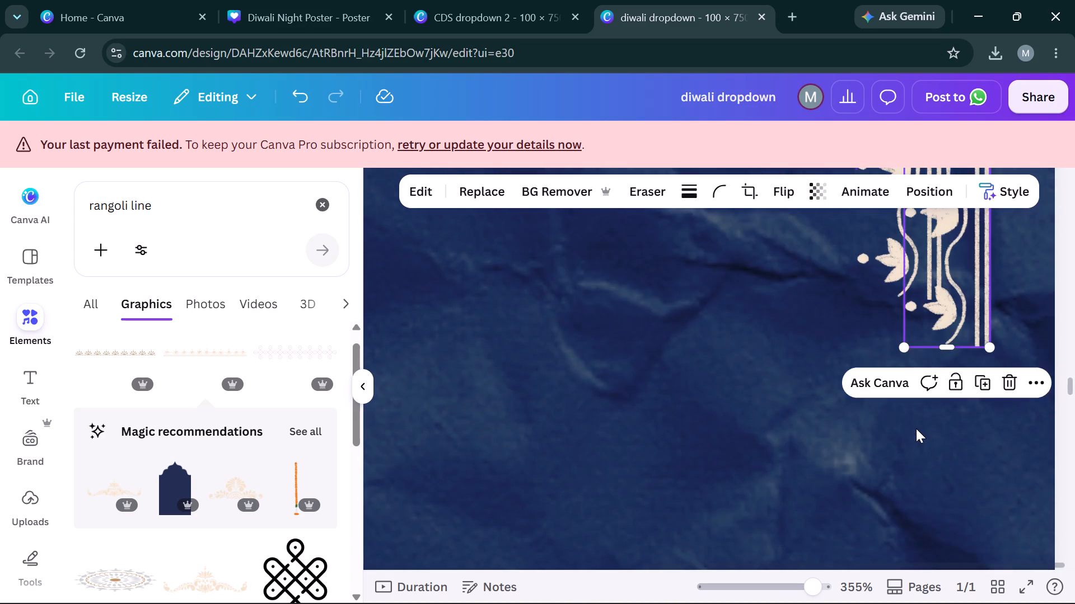
key("Left")
key("Left")
key("Left")
key("Left")
key("Down")
key("Down")
key("Down")
key("Down")
key("Down")
key("Down")
key("Down")
key("Down")
key("Down")
key("Down")
key("Down")
key("Down")
key("Down")
key("Down")
key("Down")
key("Down")
key("Down")
key("Down")
key("Down")
key("Down")
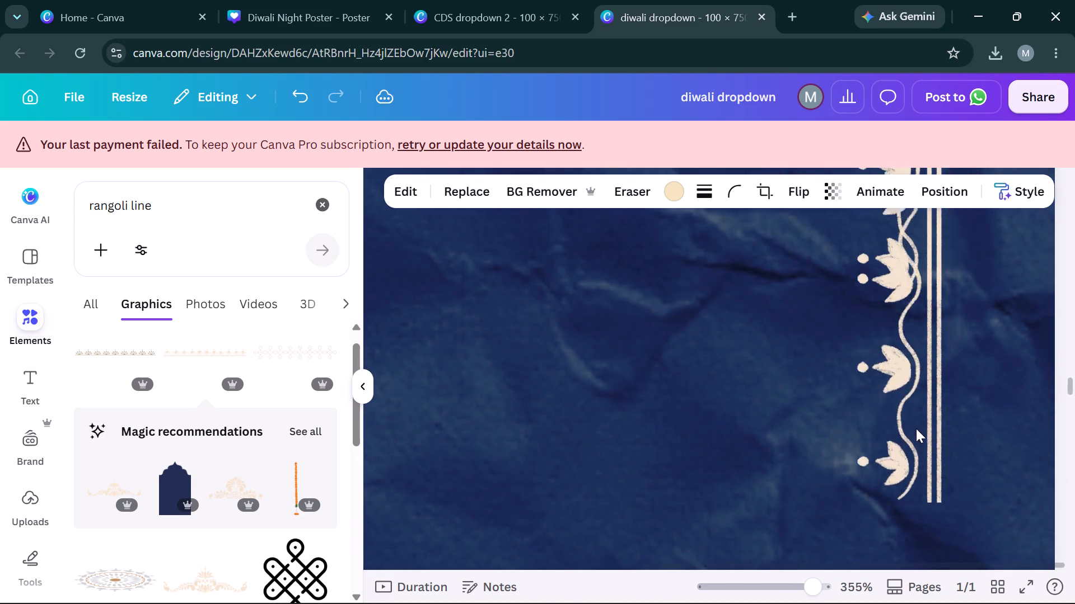
key("Down")
key("Down")
key("Down")
key("Down")
key("Down")
key("Down")
key("Down")
key("Down")
key("Down")
key("Down")
key("Down")
key("Down")
key("Down")
key("Down")
key("Down")
key("Down")
key("Down")
key("Down")
key("Down")
key("Down")
key("Down")
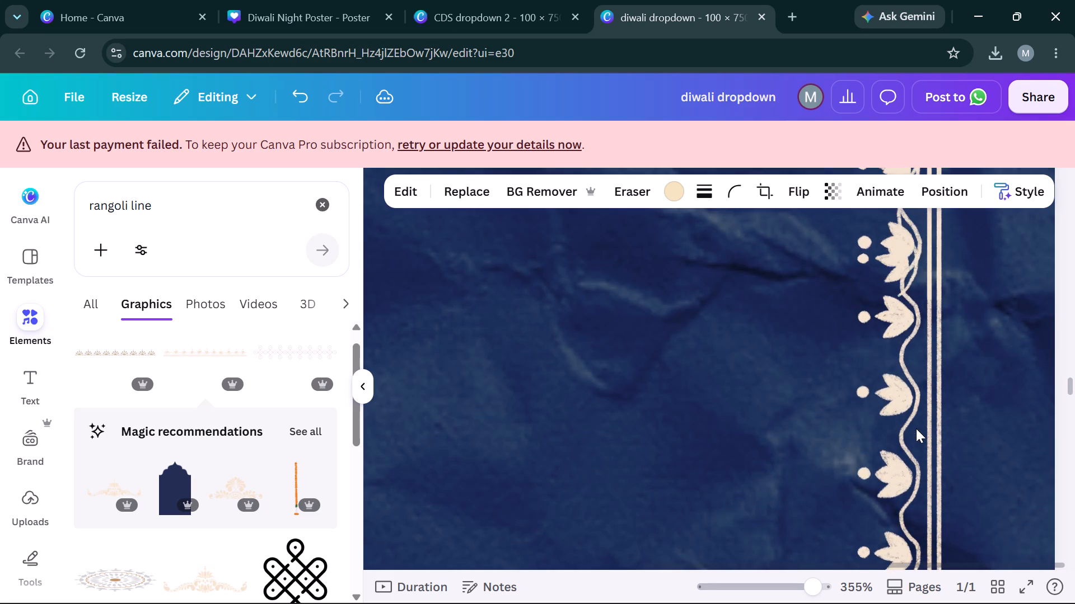
key("Down")
key("Down")
key("Down")
key("Down")
key("Down")
key("Down")
key("Down")
key("Down")
key("Down")
key("Down")
key("Down")
key("Down")
key("Down")
key("Down")
key("Down")
key("Down")
key("Down")
key("Down")
key("Down")
key("Down")
key("Down")
key("Down")
key("Down")
key("Down")
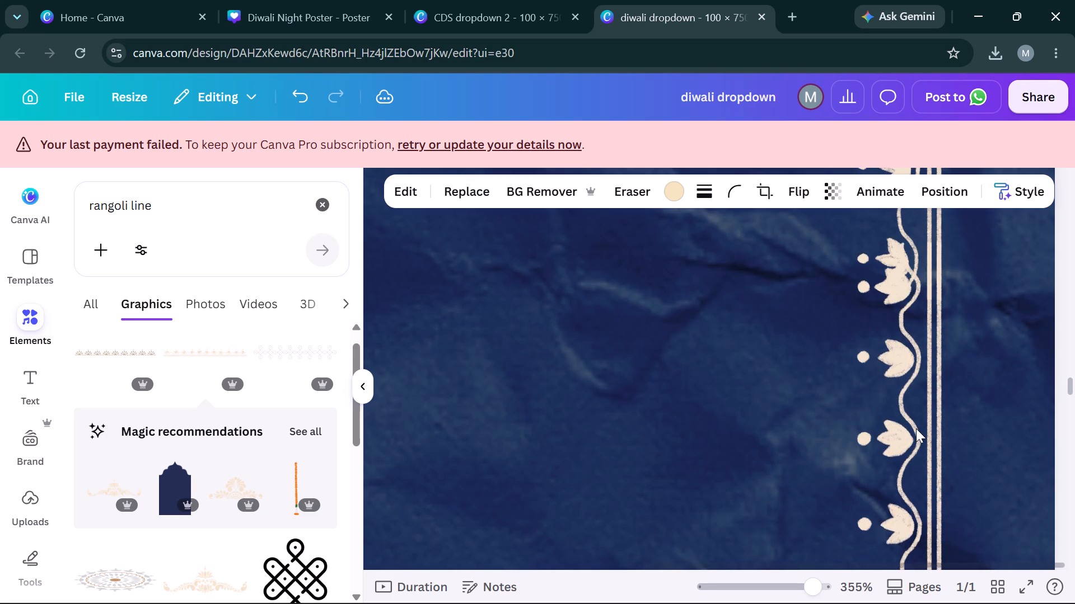
key("Down")
key("Up")
key("Up")
key("Up")
key("Up")
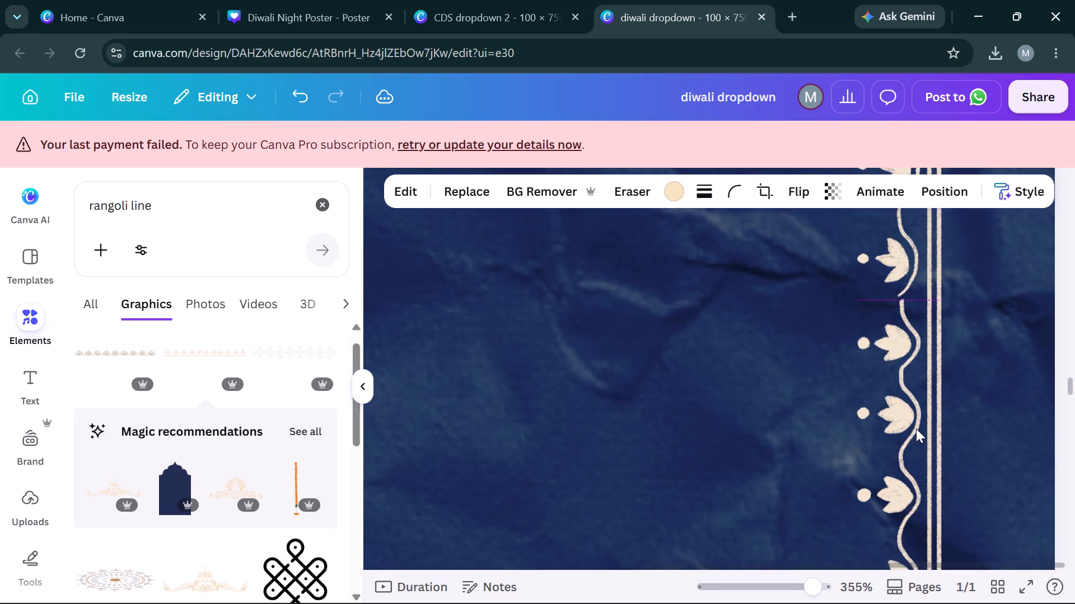
key("Up")
key("Down")
Move the sixth lotus strip up slightly to close the gap in the wavy line below the fifth strip.
key("Up")
key("Up")
key("Up")
key("Up")
key("Up")
key("Up")
key("Up")
key("Down")
key("Down")
key("Down")
key("Down")
key("Down")
key("Down")
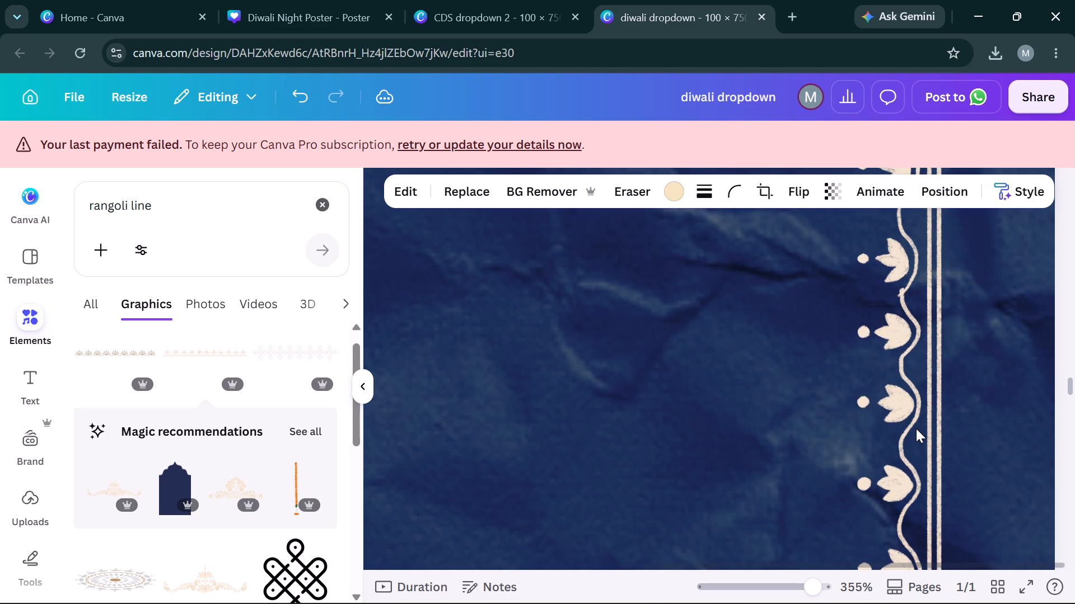
left_click_drag(909, 361, 906, 365)
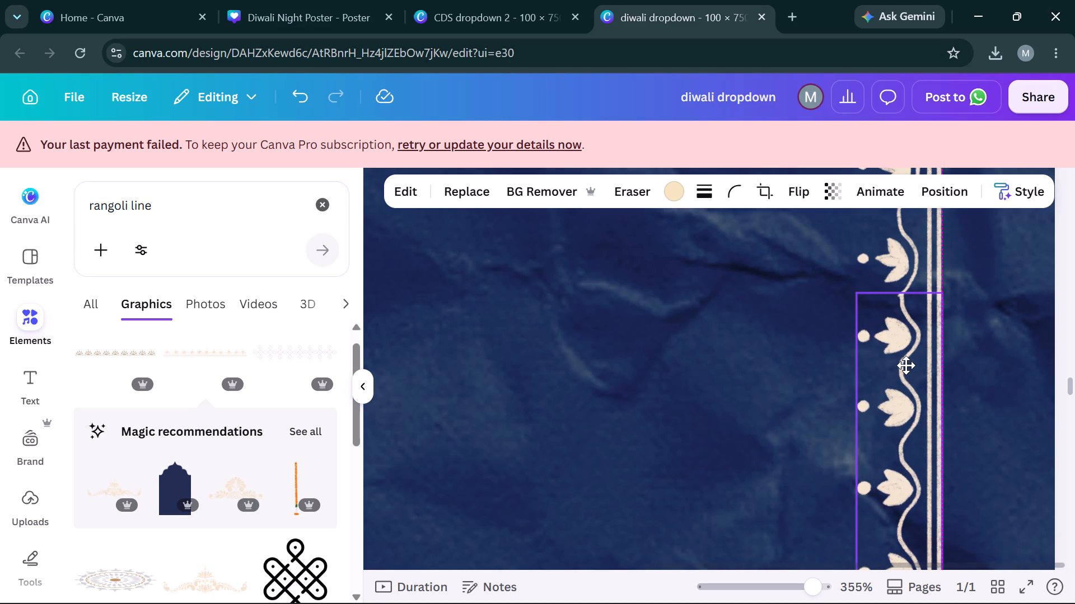
left_click_drag(906, 365, 905, 367)
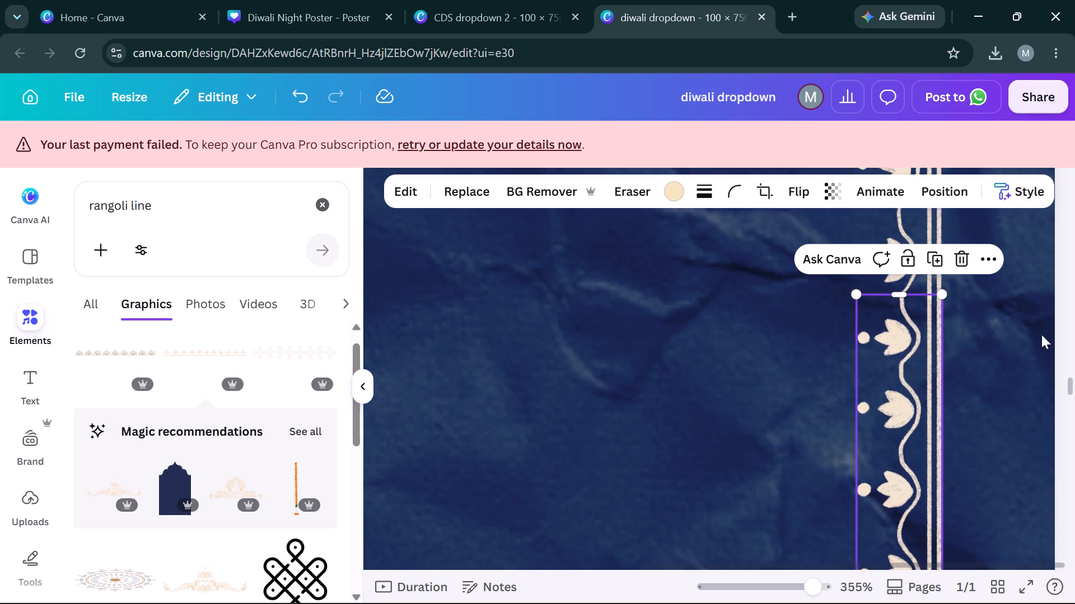
left_click(1056, 338)
Duplicate the sixth lotus strip and align the copy directly below it so the wavy line continues along the banner's right edge.
scroll(1056, 338, "down", 3)
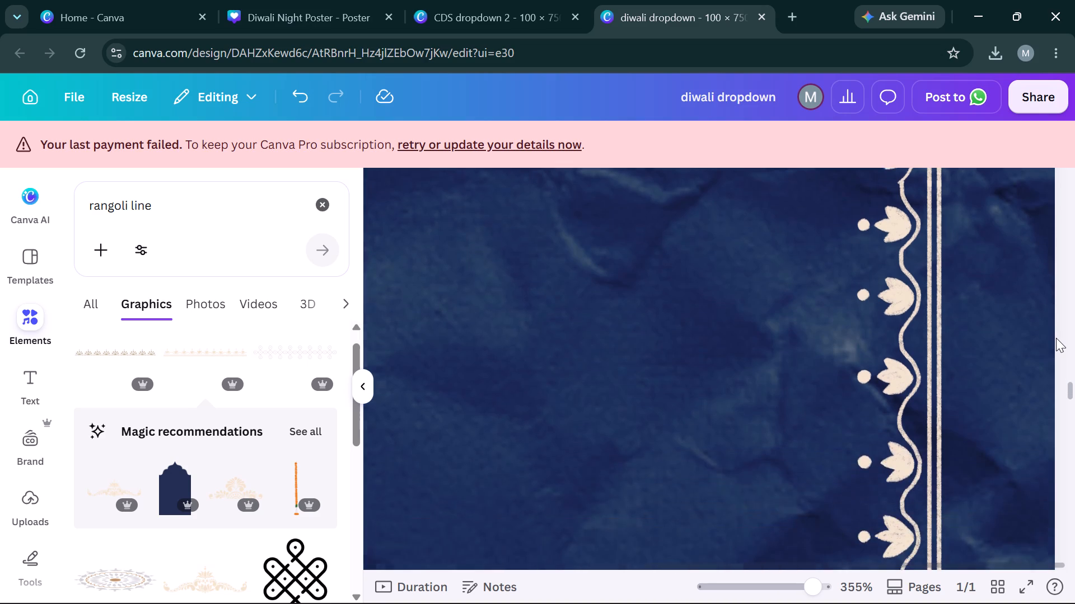
scroll(1056, 338, "down", 3)
scroll(1056, 338, "up", 3)
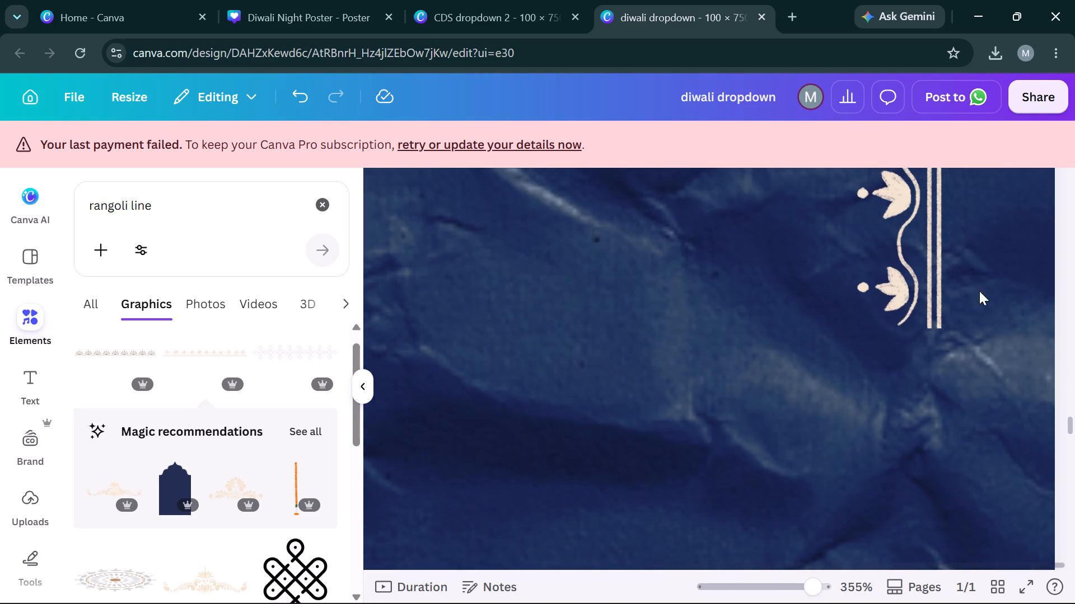
left_click(929, 270)
key("ctrl+c")
key("ctrl+v")
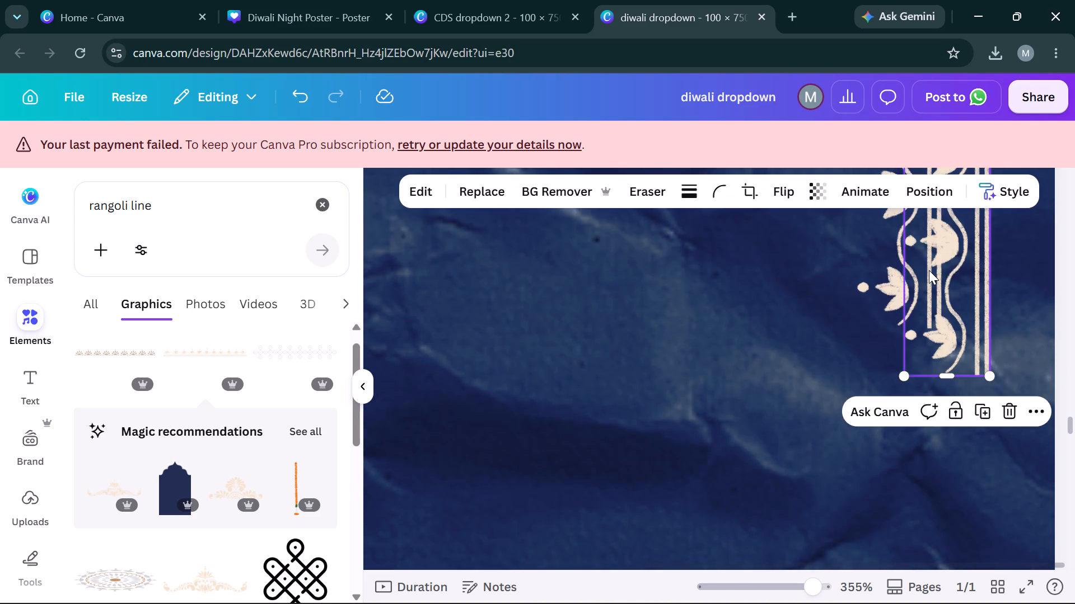
key("Left")
key("Left")
key("Left")
key("Left")
key("Down")
key("Down")
key("Down")
key("Down")
key("Down")
key("Down")
key("Down")
key("Down")
key("Down")
key("Down")
key("Down")
key("Down")
key("Down")
key("Down")
key("Down")
key("Down")
key("Down")
key("Down")
key("Down")
key("Down")
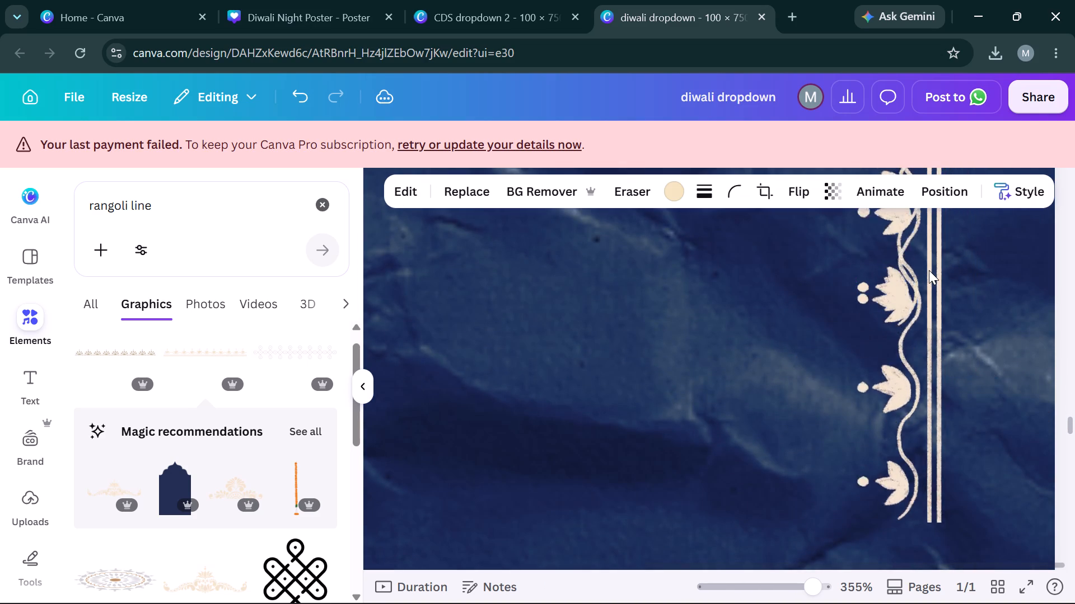
key("Down")
key("Down")
key("Down")
key("Down")
key("Down")
key("Down")
key("Down")
key("Down")
key("Down")
key("Down")
key("Down")
key("Down")
key("Down")
key("Down")
key("Down")
key("Down")
key("Down")
key("Down")
key("Down")
key("Down")
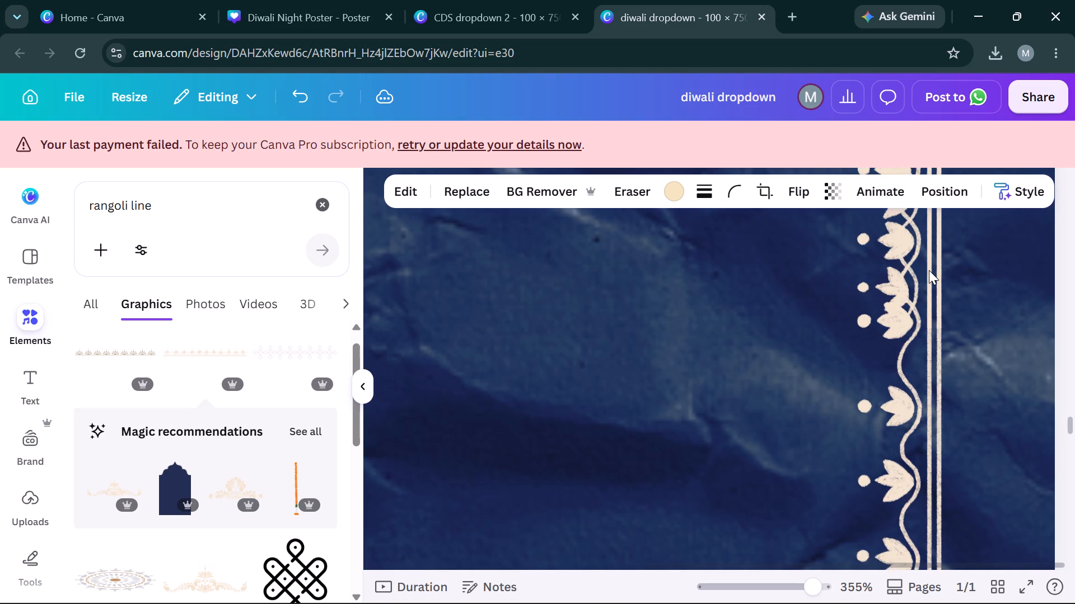
key("Up")
key("Up")
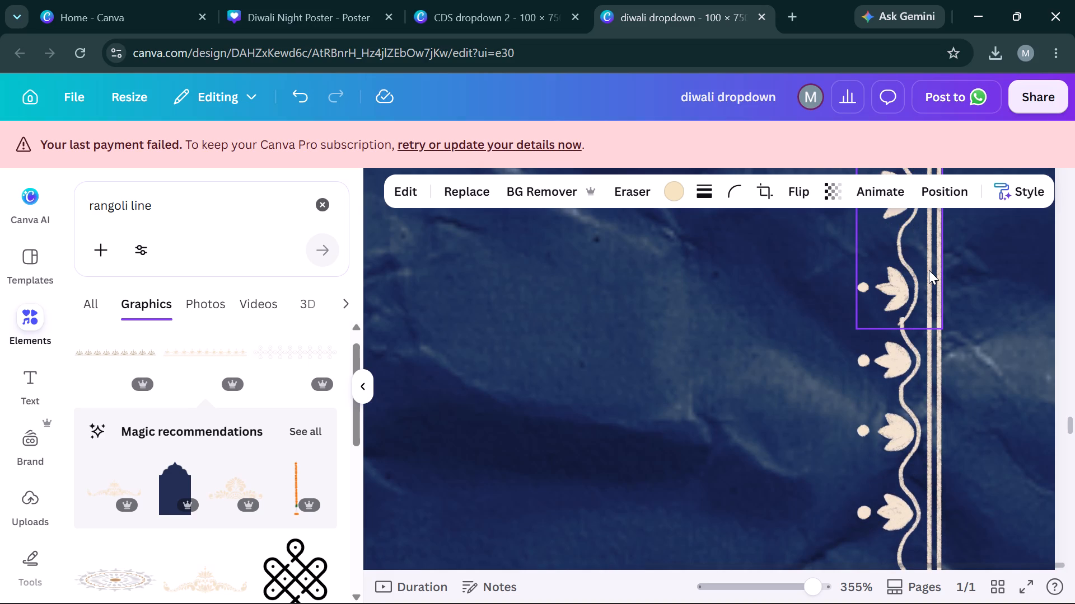
left_click(900, 366)
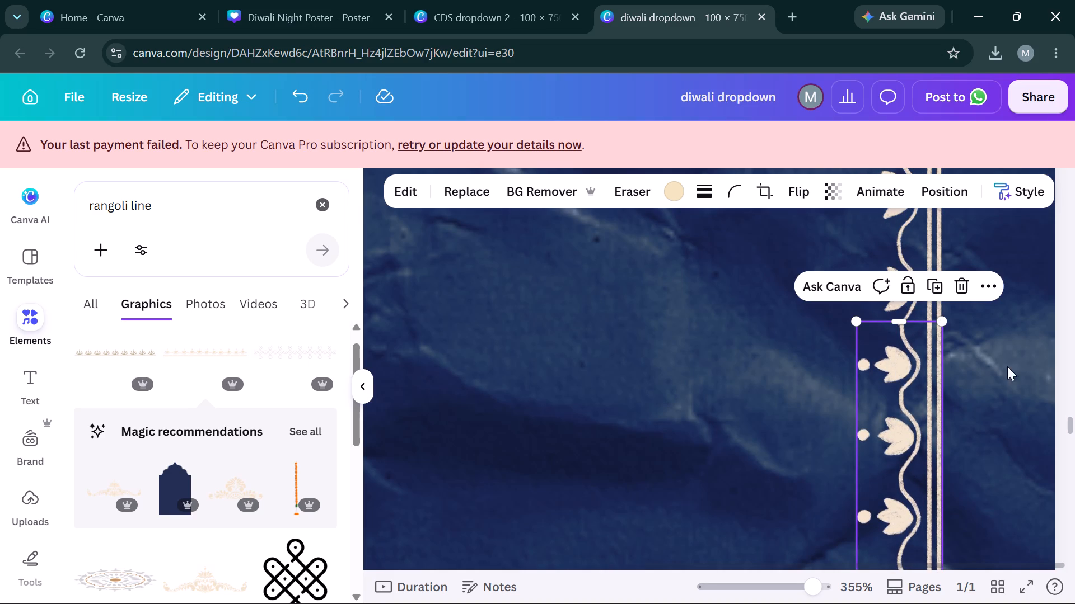
Duplicate the seventh lotus strip and align the copy directly below it, joining the wavy line and double border lines.
scroll(1032, 378, "down", 7)
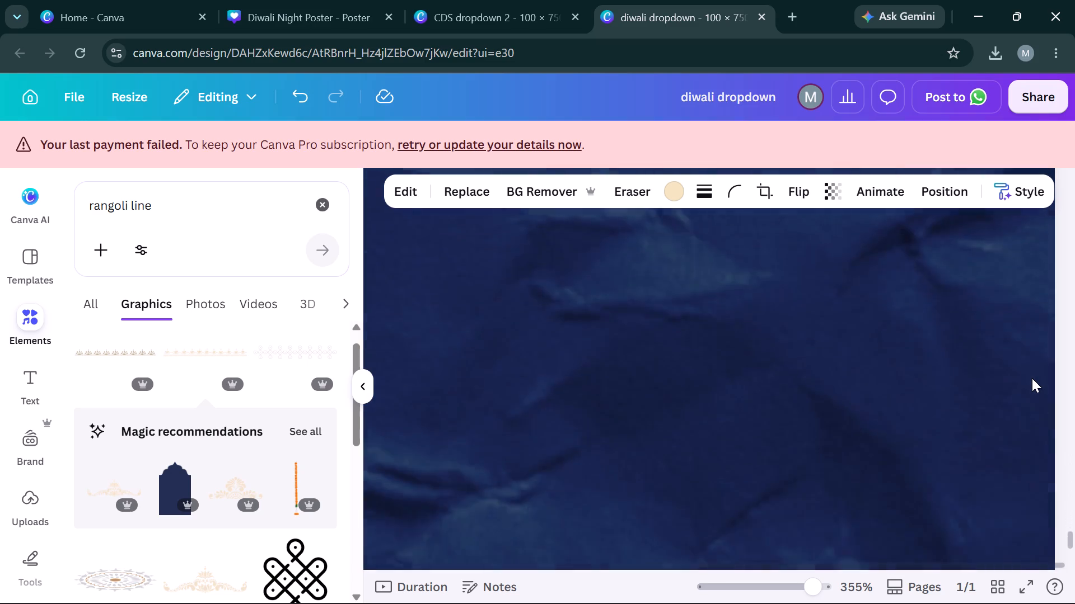
scroll(1032, 378, "down", 3)
scroll(1032, 378, "up", 9)
scroll(1032, 378, "down", 4)
key("ctrl+c")
key("ctrl+v")
key("Left")
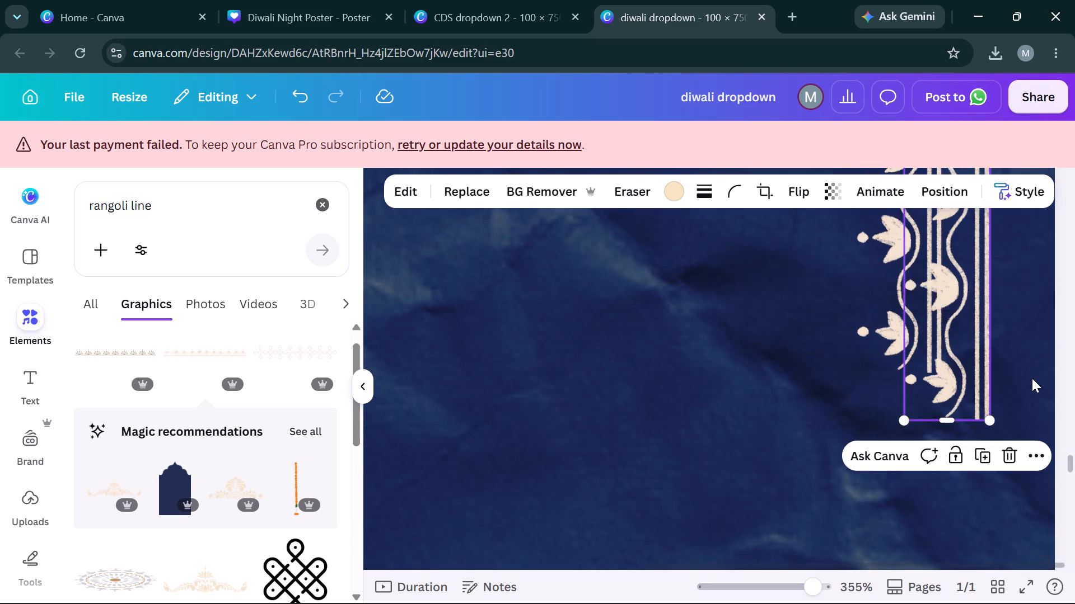
key("Left")
key("Left")
key("Left")
key("Down")
key("Down")
key("Down")
key("Down")
key("Down")
key("Down")
key("Down")
key("Down")
key("Down")
key("Down")
key("Down")
key("Down")
key("Down")
key("Down")
key("Down")
key("Down")
key("Down")
key("Down")
key("Down")
key("Down")
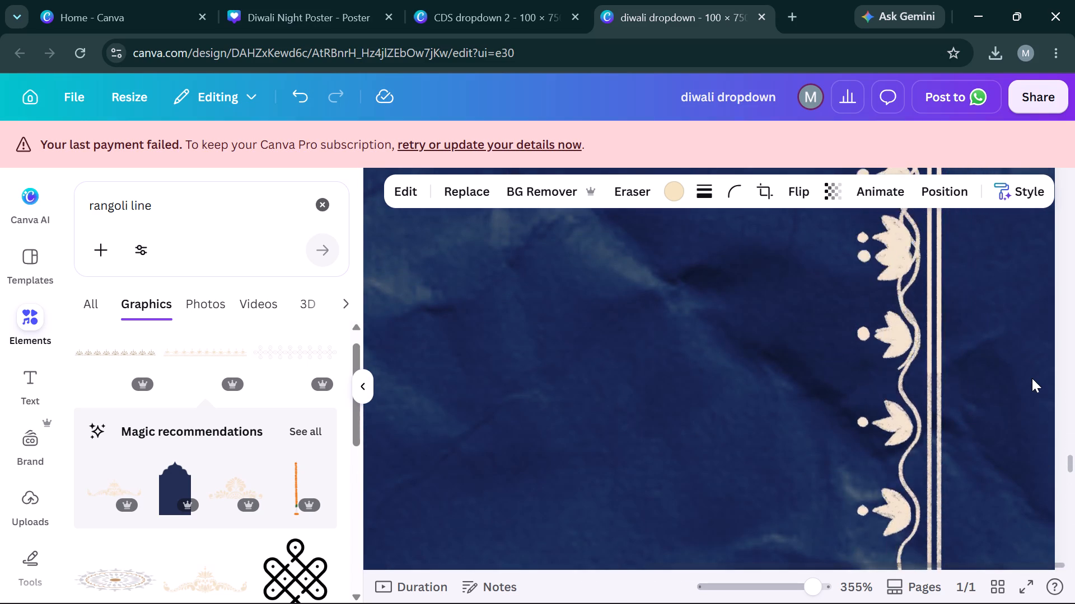
key("Down")
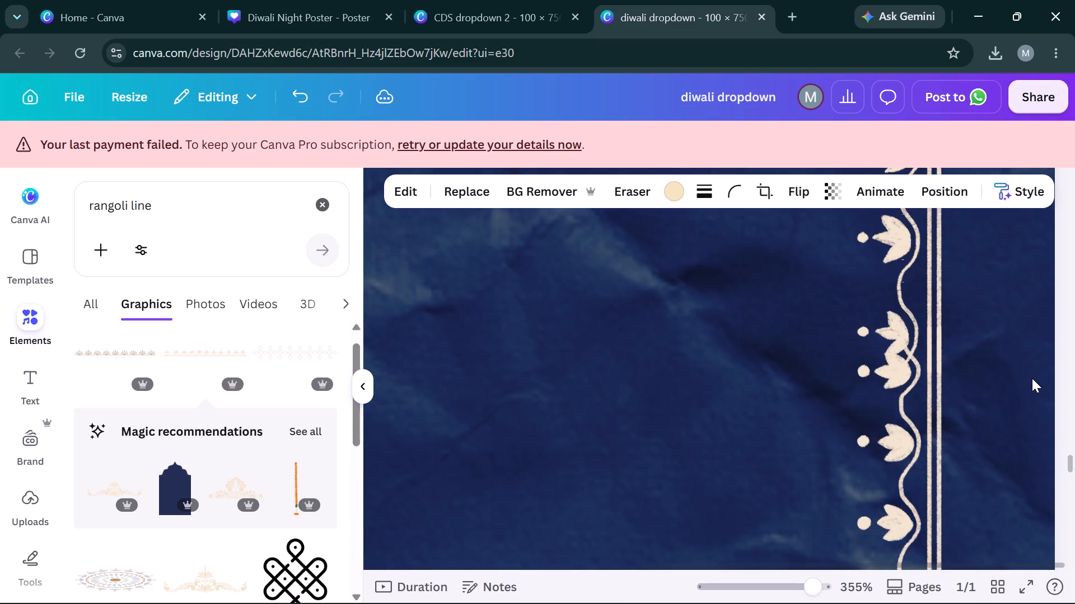
key("Down")
key("Down")
key("Down")
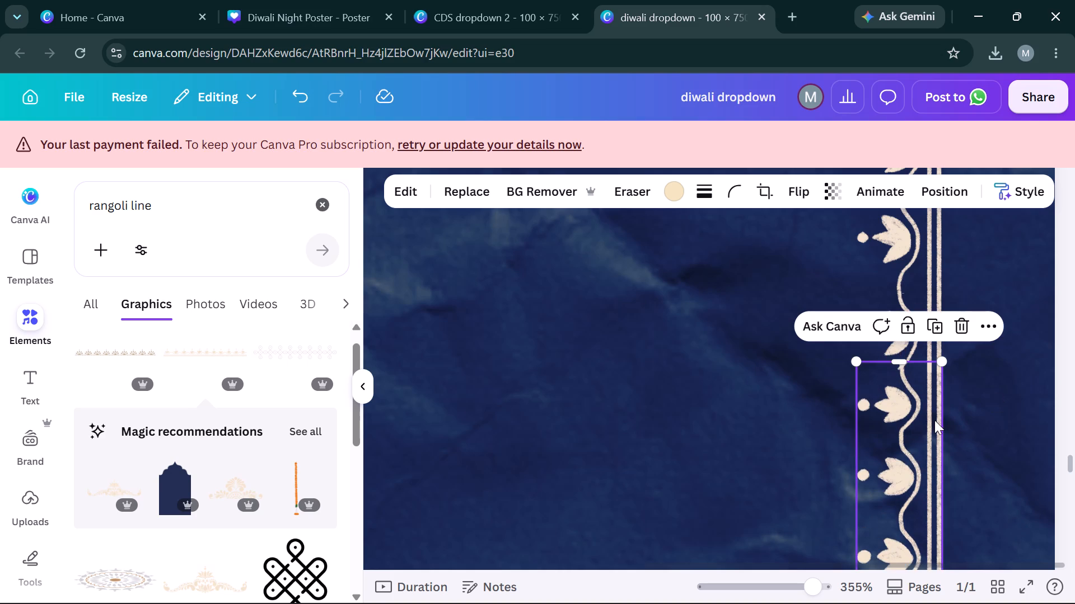
left_click_drag(927, 418, 926, 423)
left_click(1051, 415)
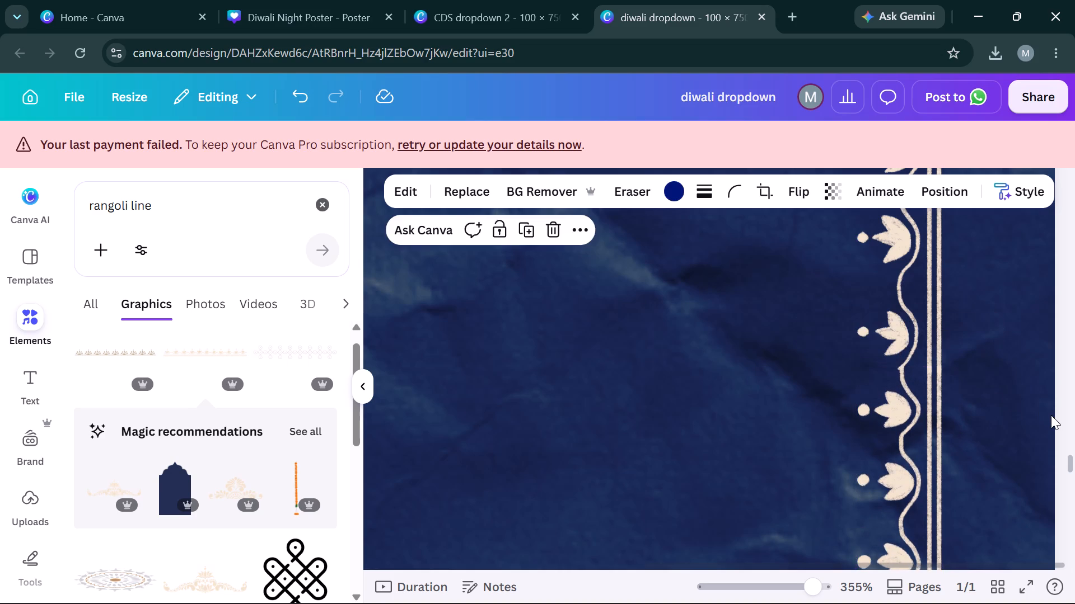
Duplicate the eighth lotus strip and align the copy directly below it, closing the gap in the border along the banner's right edge.
scroll(1051, 415, "down", 6)
scroll(1051, 415, "up", 1)
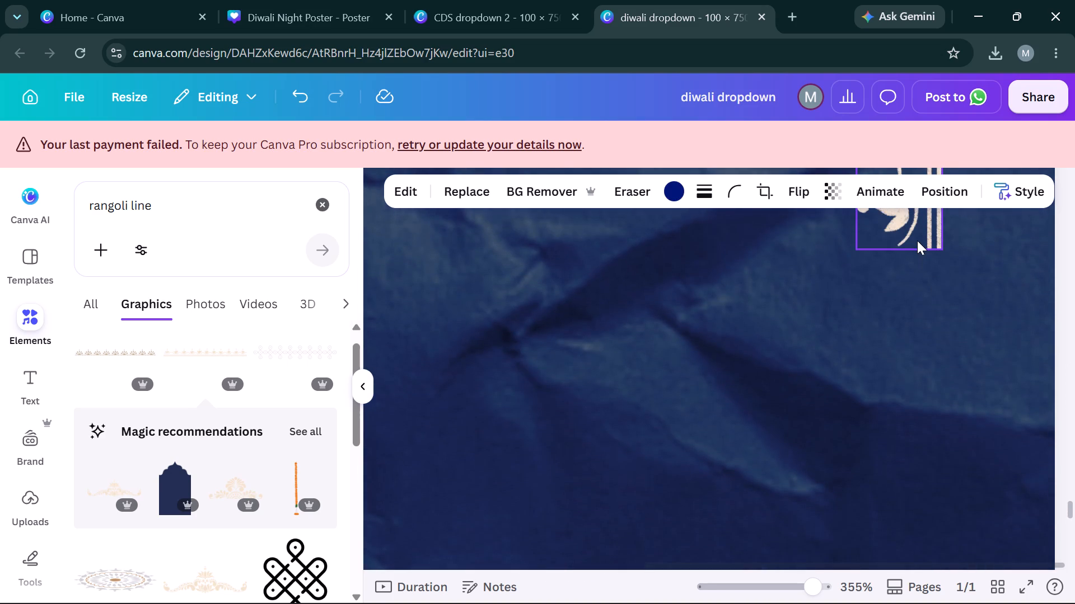
left_click(917, 240)
key("ctrl+c")
key("ctrl+v")
key("Left")
key("Left")
key("Left")
key("Left")
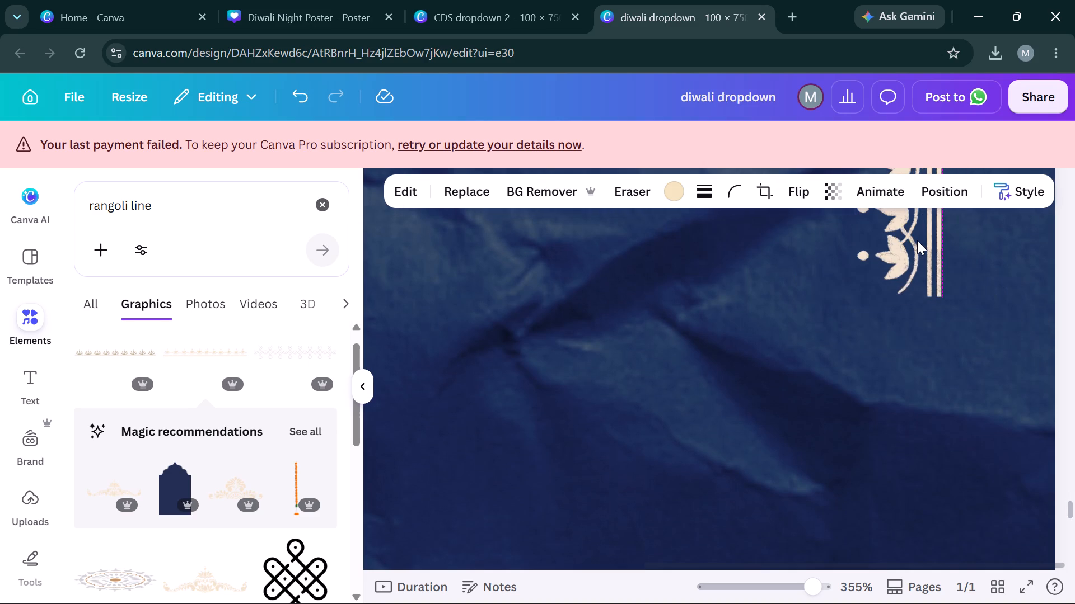
key("Down")
key("Down")
key("Down")
key("Down")
key("Down")
key("Down")
key("Down")
key("Down")
key("Down")
key("Down")
key("Down")
key("Down")
key("Down")
key("Down")
key("Down")
key("Down")
key("Down")
key("Down")
key("Down")
key("Down")
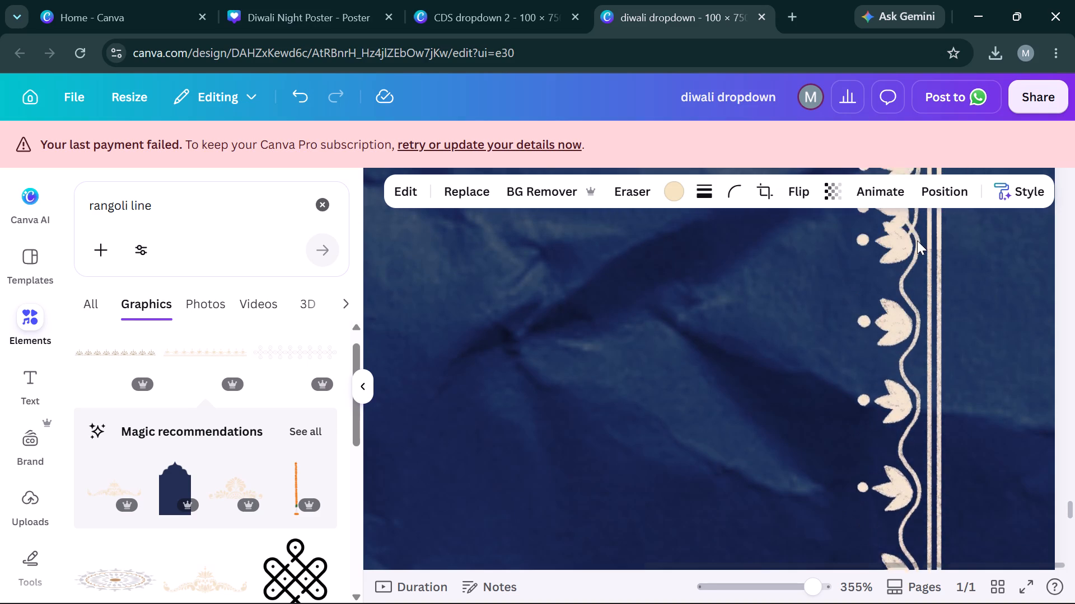
key("Down")
key("Down")
key("Down")
key("Down")
key("Down")
key("Down")
key("Down")
key("Down")
key("Down")
key("Down")
key("Down")
key("Down")
key("Down")
key("Down")
key("Down")
key("Down")
key("Down")
key("Down")
key("Down")
key("Down")
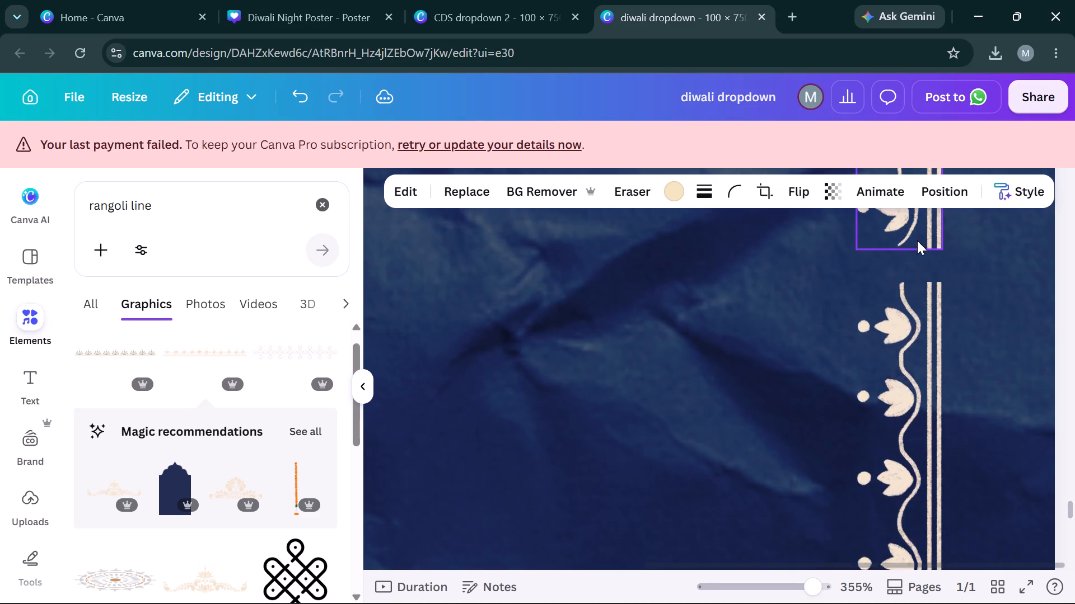
key("Up")
key("Down")
key("Down")
key("Up")
key("Up")
key("Up")
key("Up")
key("Up")
key("Up")
key("Up")
key("Up")
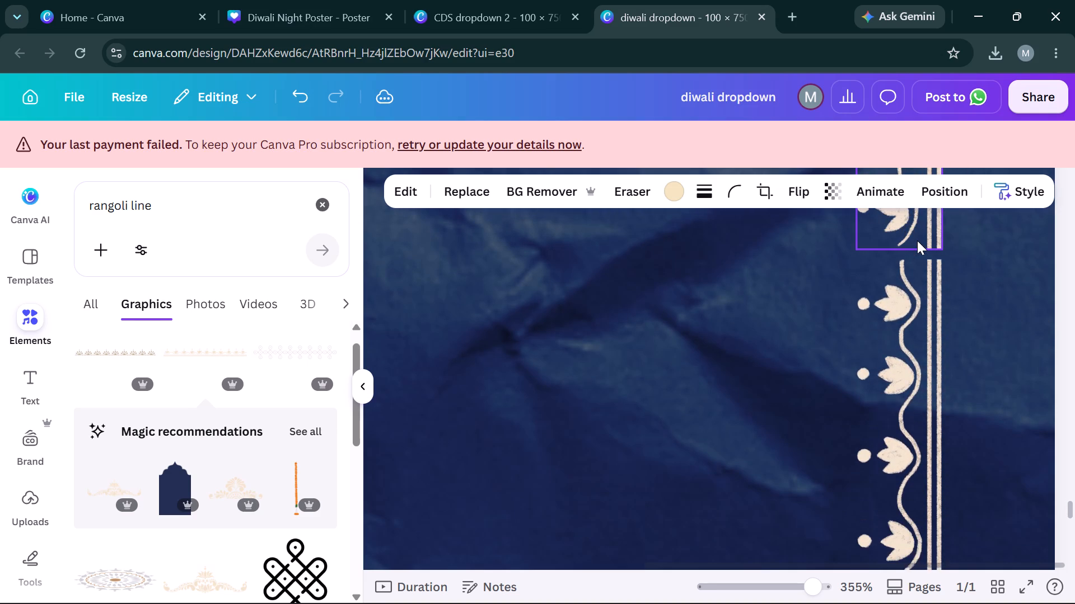
key("Up")
left_click_drag(915, 291, 914, 287)
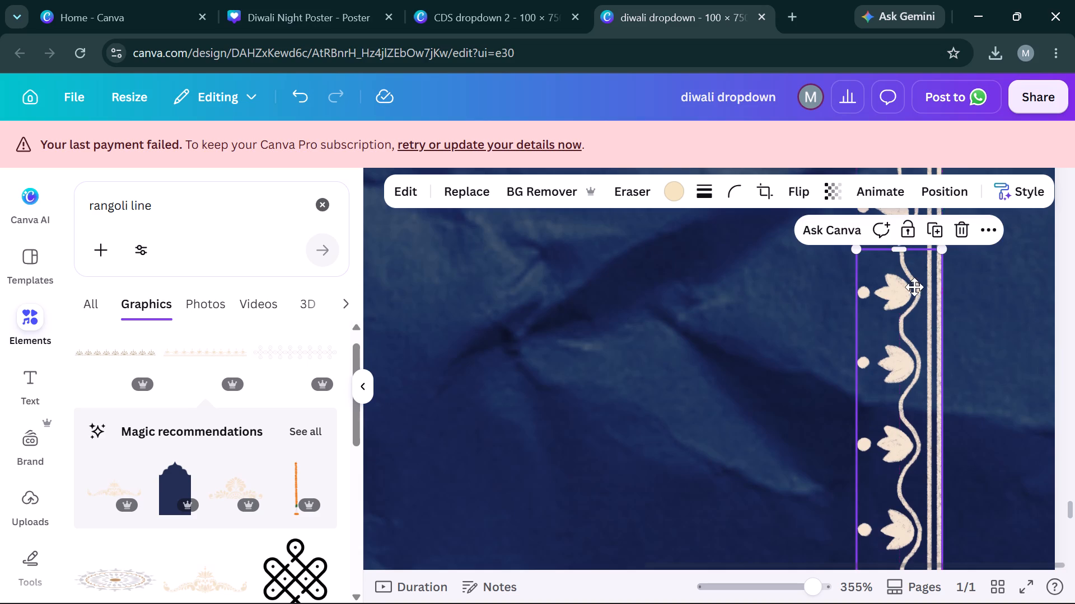
left_click_drag(914, 287, 914, 286)
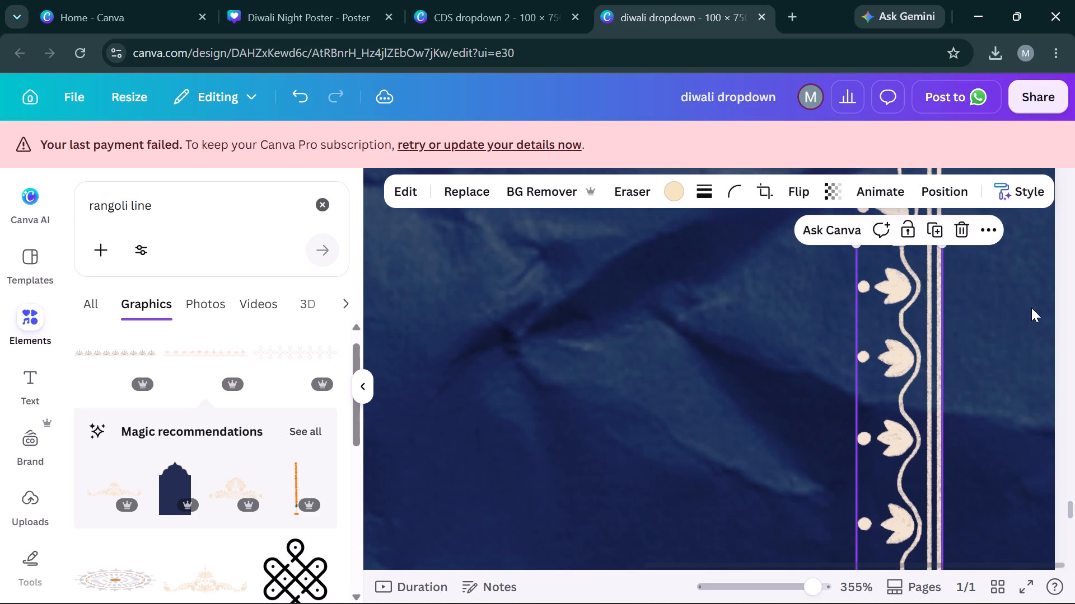
Inspect the banner's bottom end and the full length of the lotus border along its right edge.
left_click(1032, 313)
scroll(1032, 313, "down", 7)
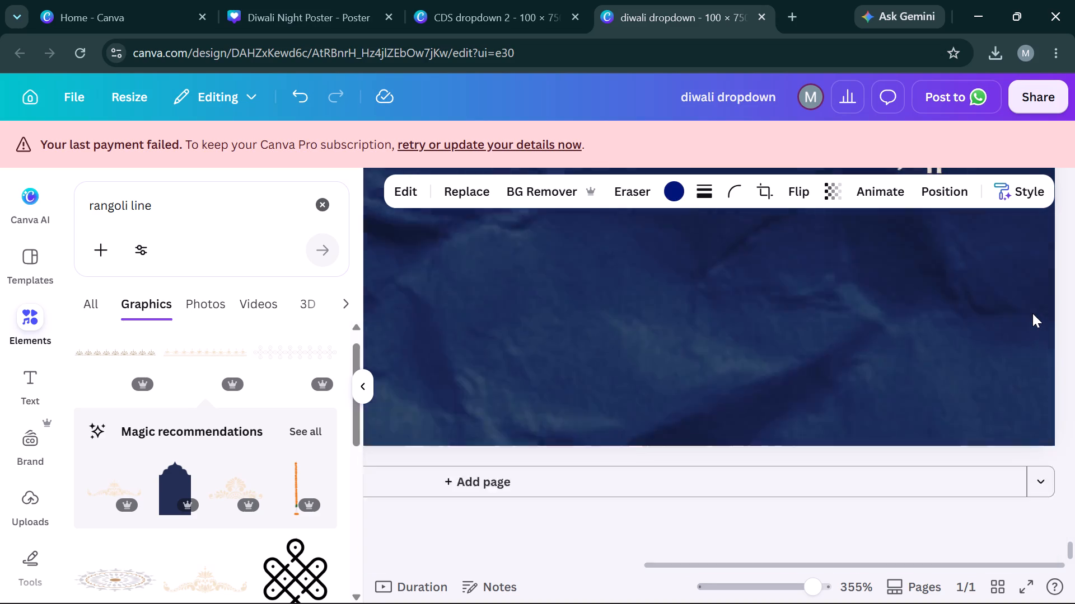
scroll(1032, 313, "up", 4)
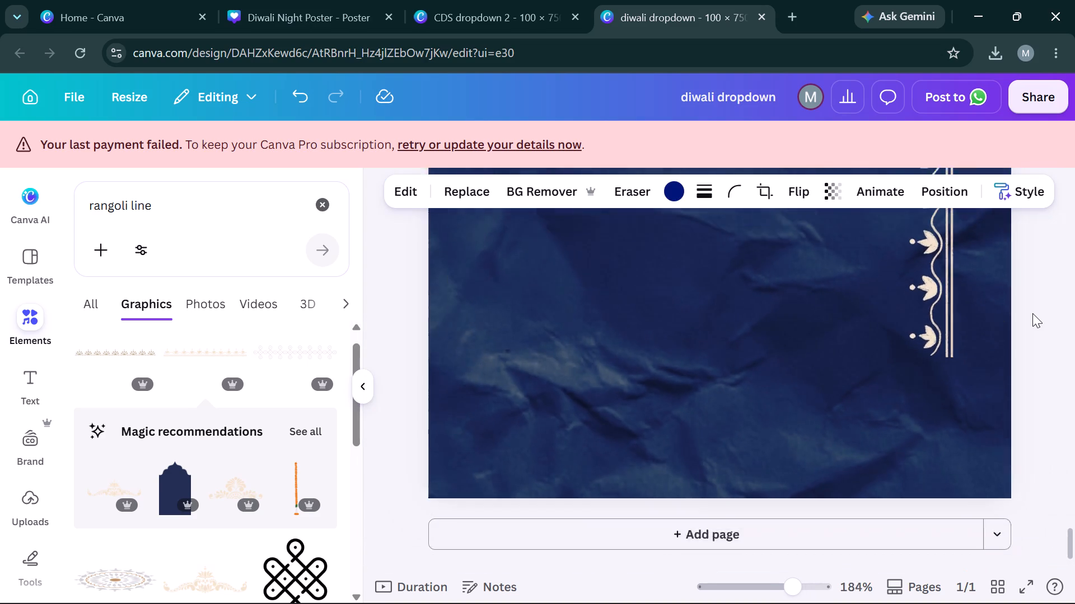
scroll(1032, 313, "up", 5)
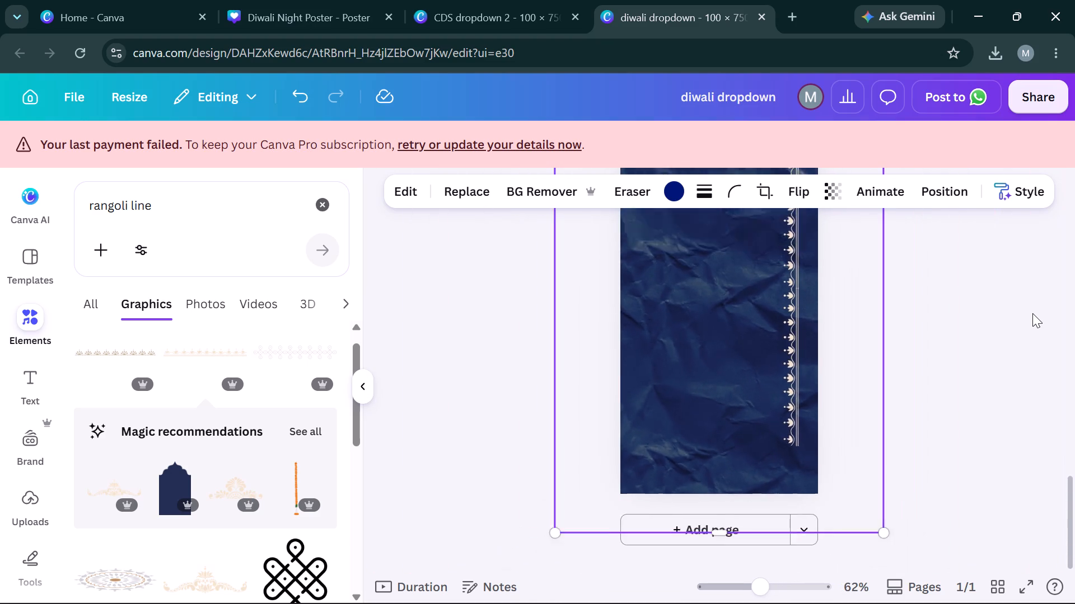
scroll(1032, 313, "up", 3)
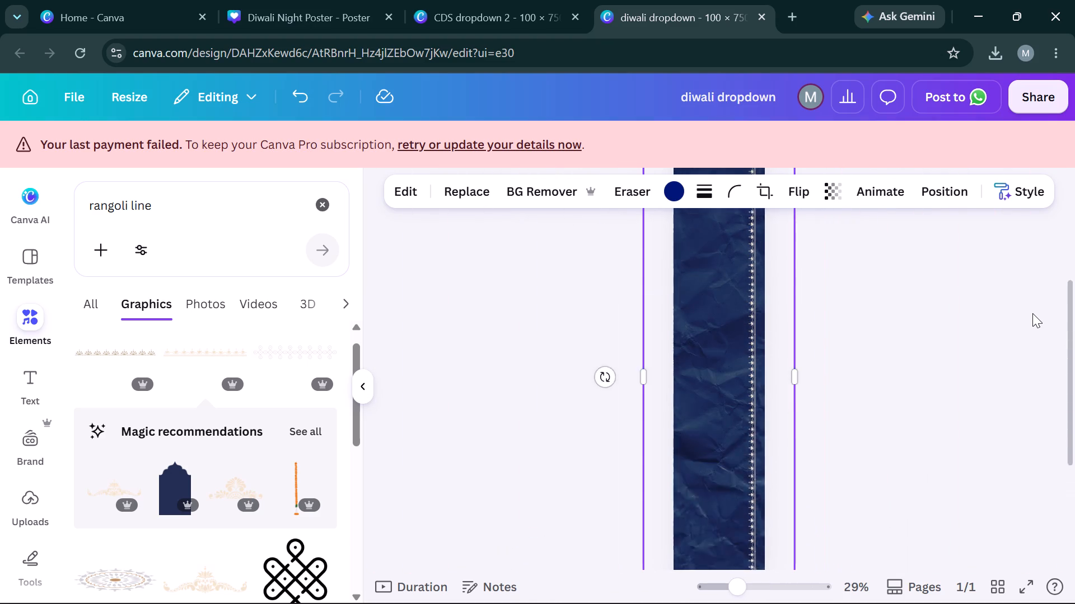
scroll(1032, 313, "up", 1)
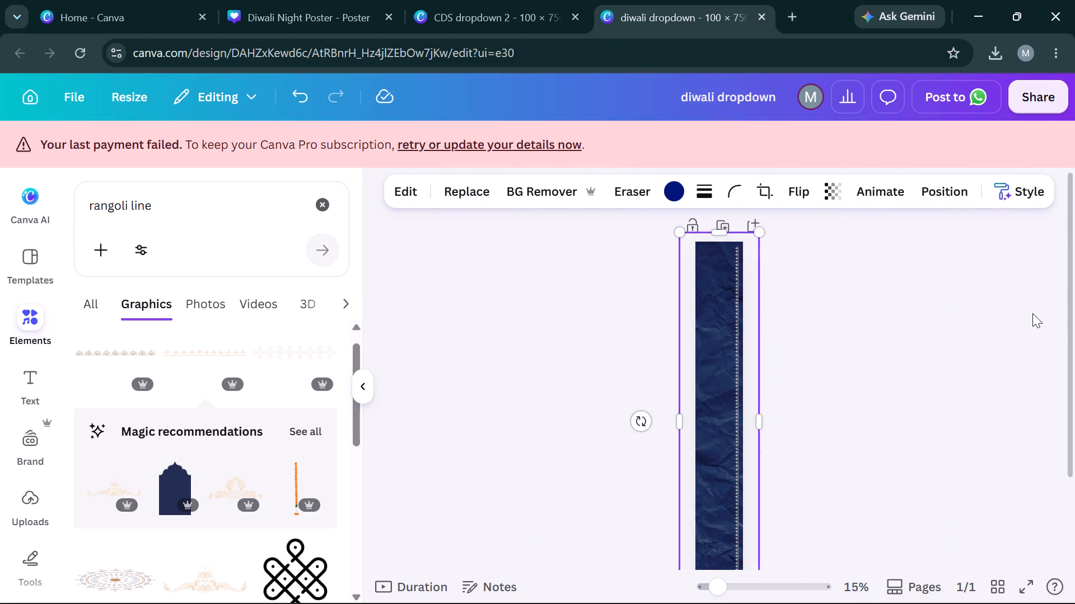
left_click(884, 392)
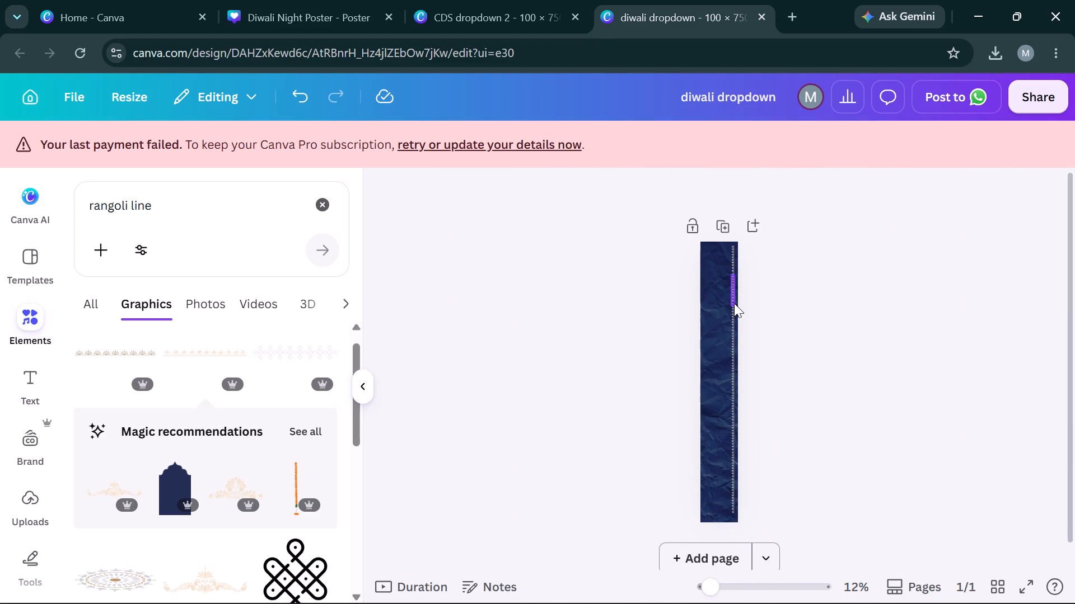
Group all the lotus strips on the banner's right edge into one border, leaving the navy crumpled paper image out.
left_click(733, 293)
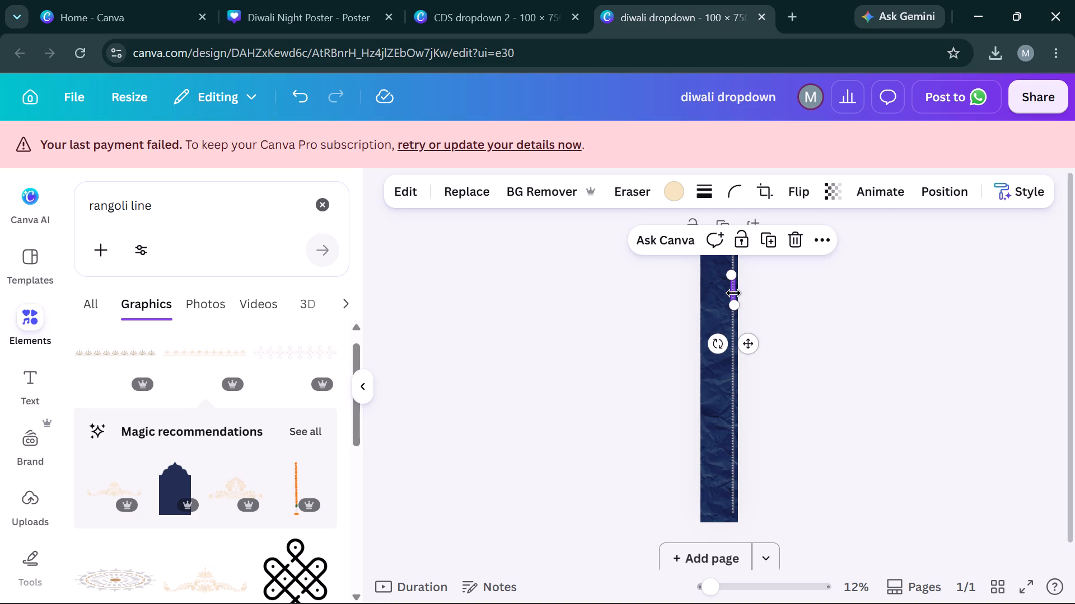
left_click(946, 190)
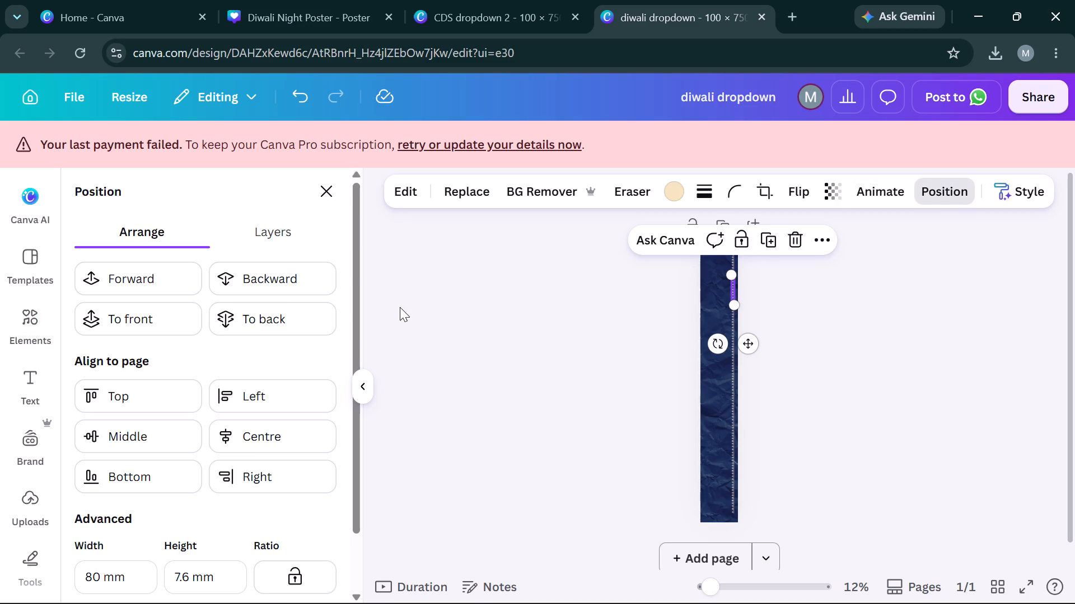
left_click(287, 233)
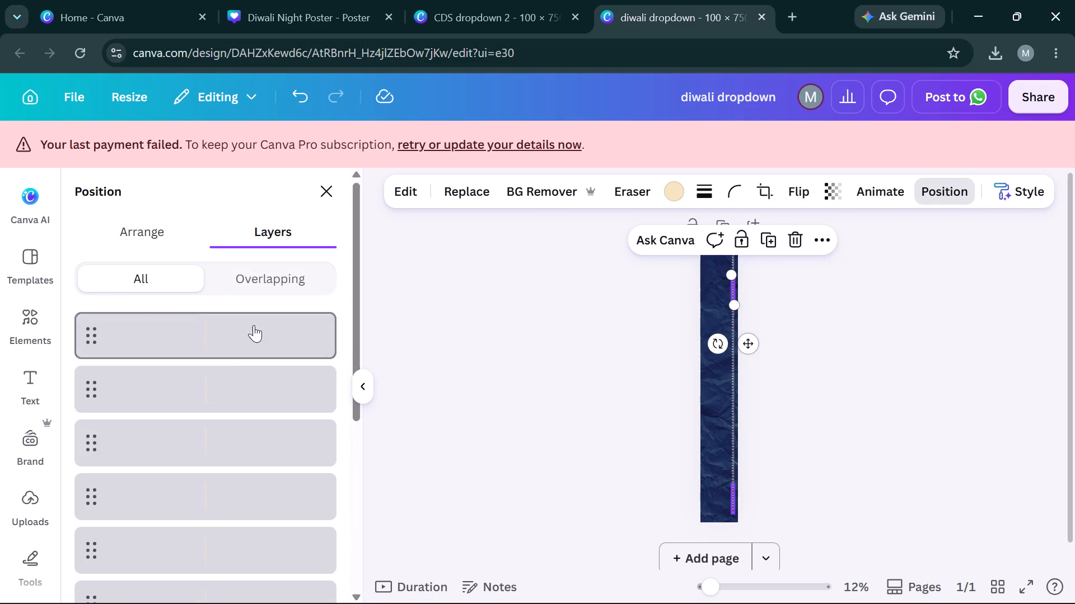
left_click(245, 345)
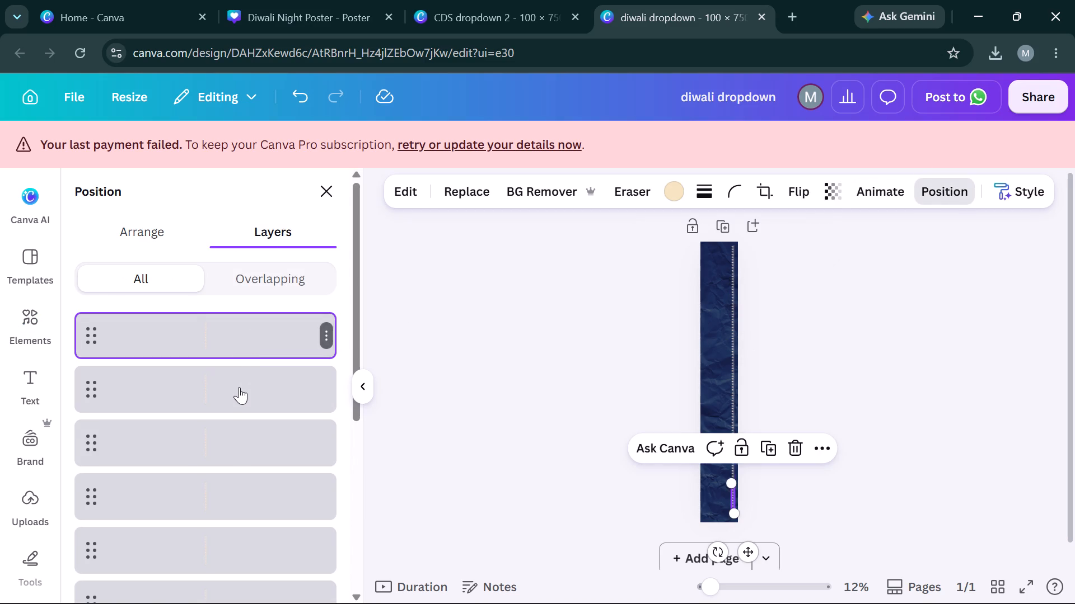
left_click(239, 386, "ctrl")
scroll(239, 386, "down", 4, "ctrl")
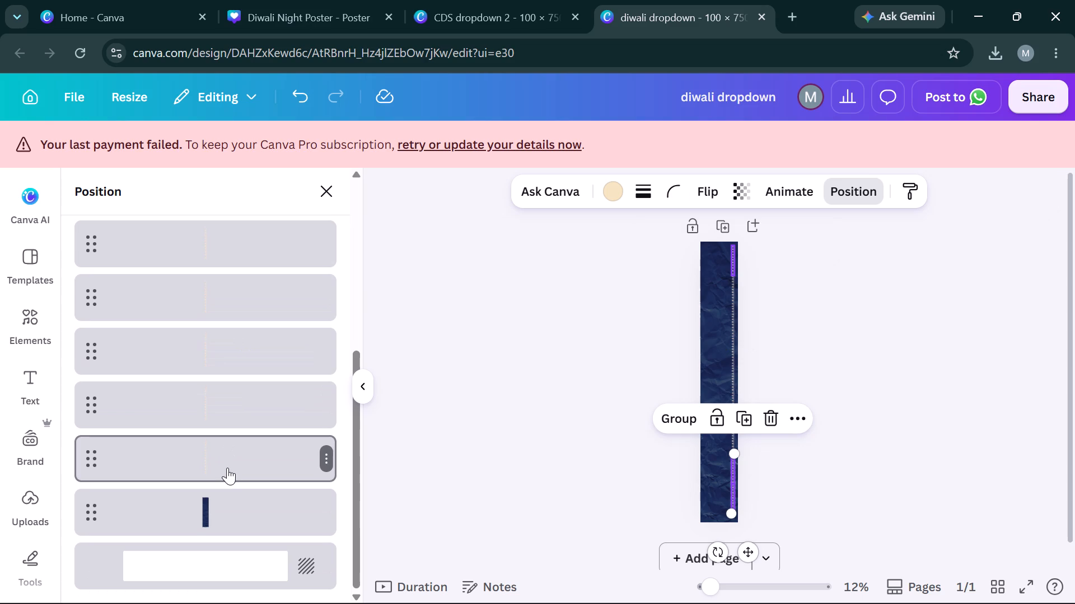
left_click(227, 468, "ctrl")
left_click(223, 422, "ctrl")
left_click(235, 348, "ctrl")
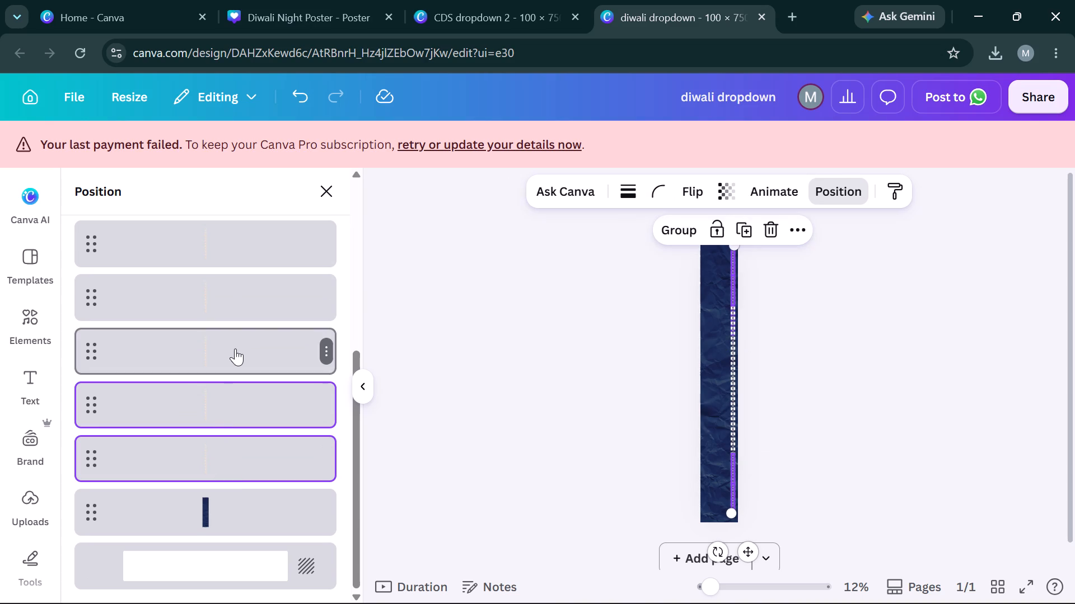
scroll(235, 348, "up", 1, "ctrl")
left_click(230, 391, "ctrl")
left_click(231, 346, "ctrl")
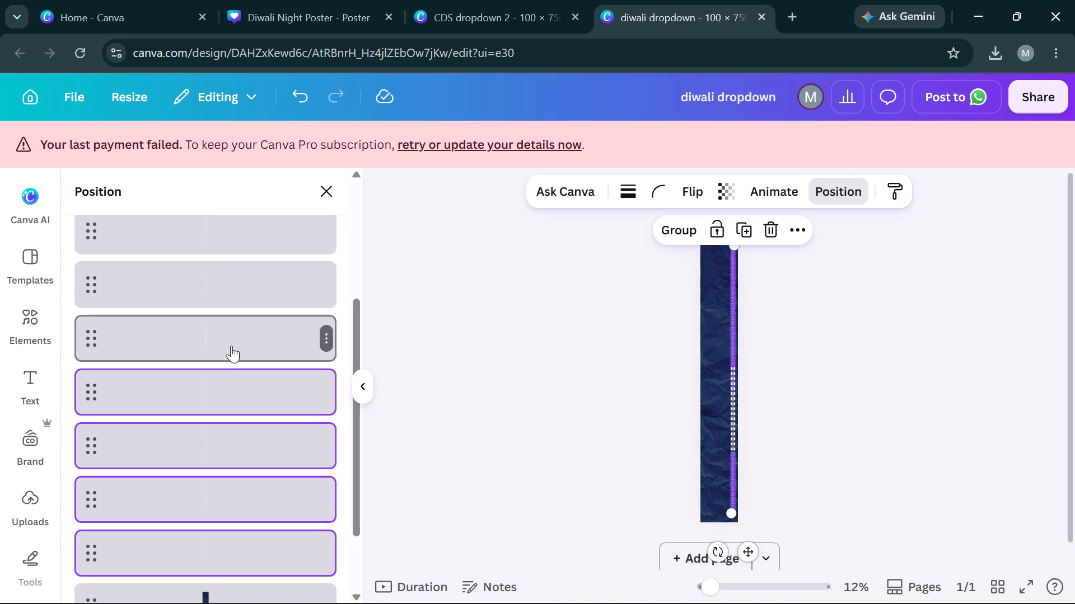
left_click(231, 346, "ctrl")
scroll(231, 346, "up", 1, "ctrl")
key("ctrl+a")
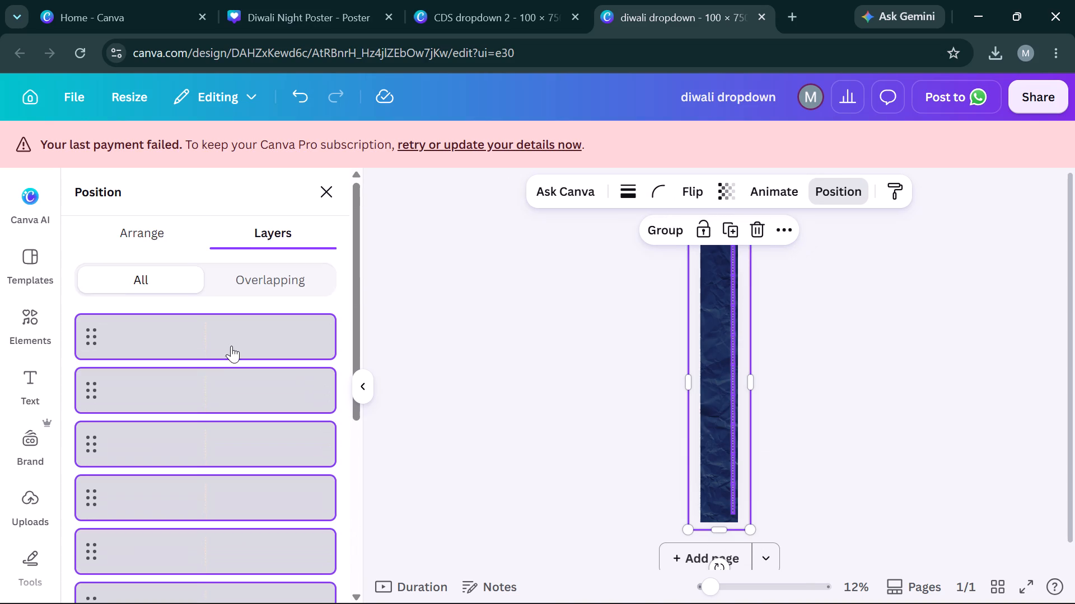
scroll(231, 346, "down", 3)
left_click(196, 522, "ctrl")
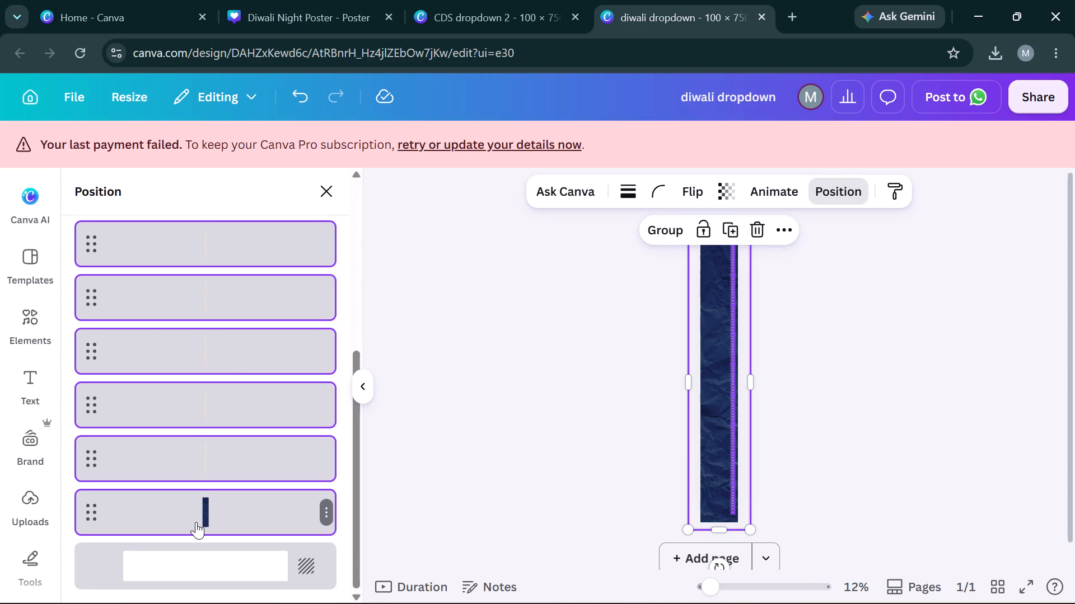
key("ctrl+g")
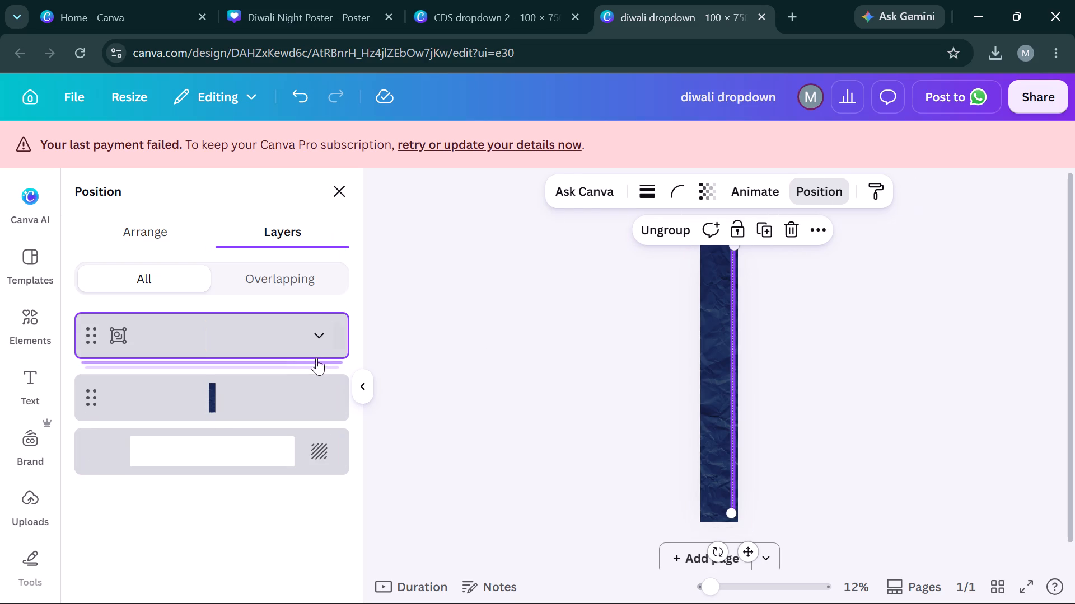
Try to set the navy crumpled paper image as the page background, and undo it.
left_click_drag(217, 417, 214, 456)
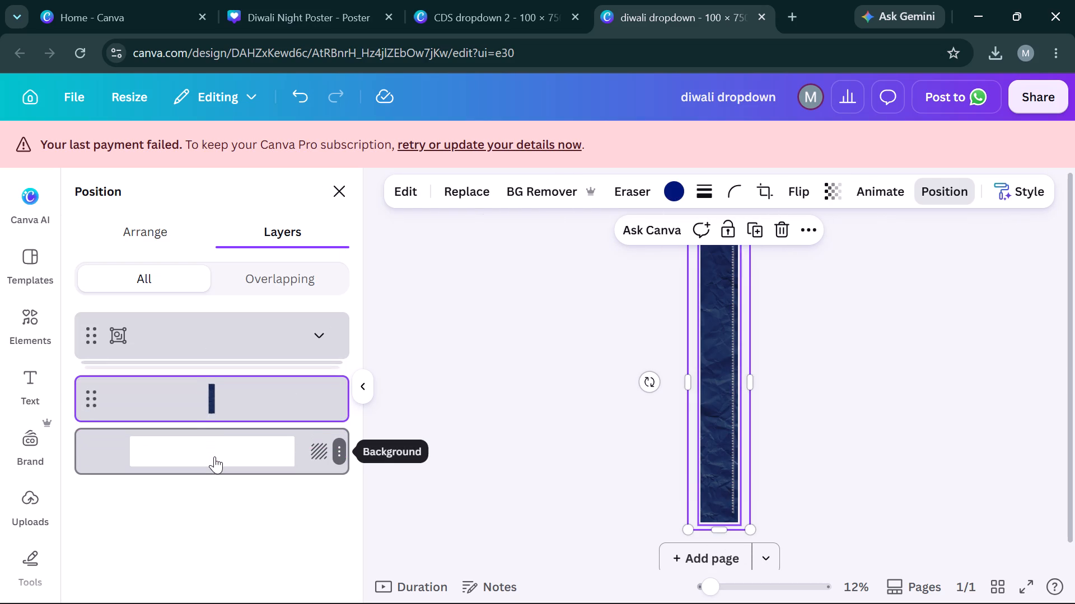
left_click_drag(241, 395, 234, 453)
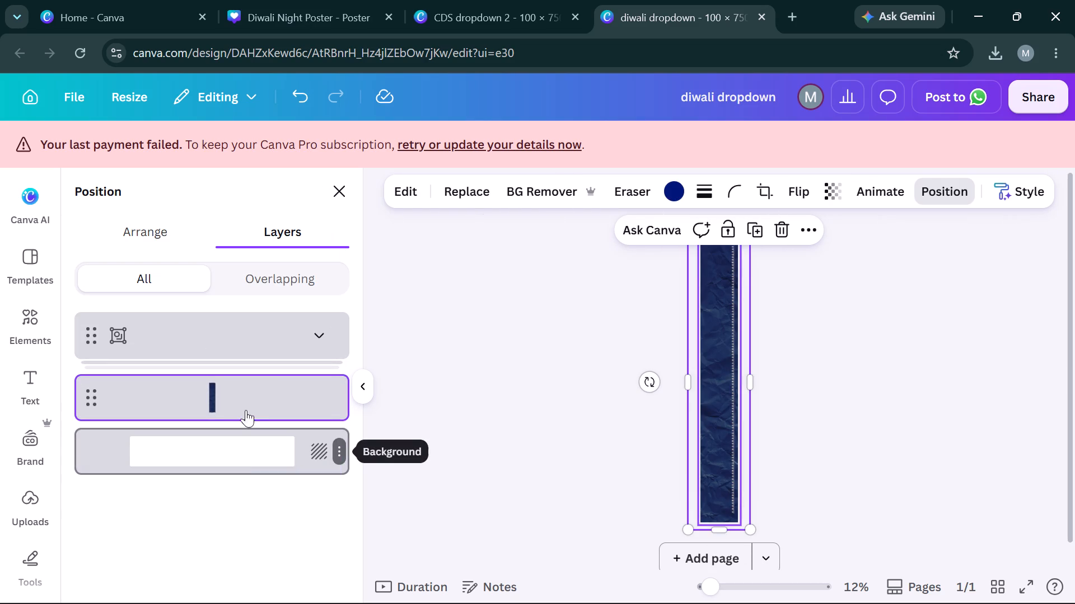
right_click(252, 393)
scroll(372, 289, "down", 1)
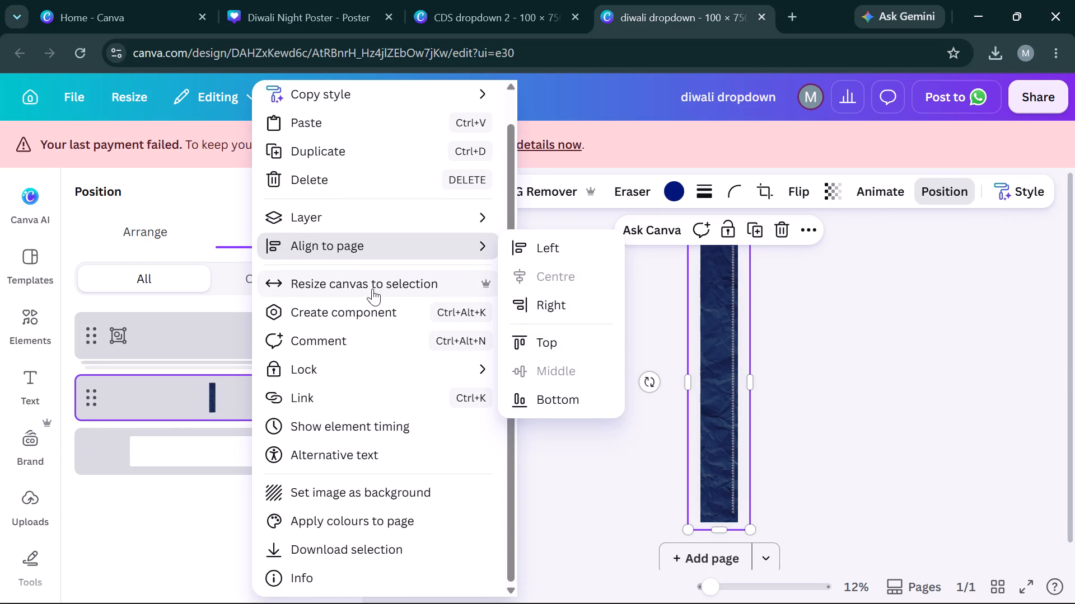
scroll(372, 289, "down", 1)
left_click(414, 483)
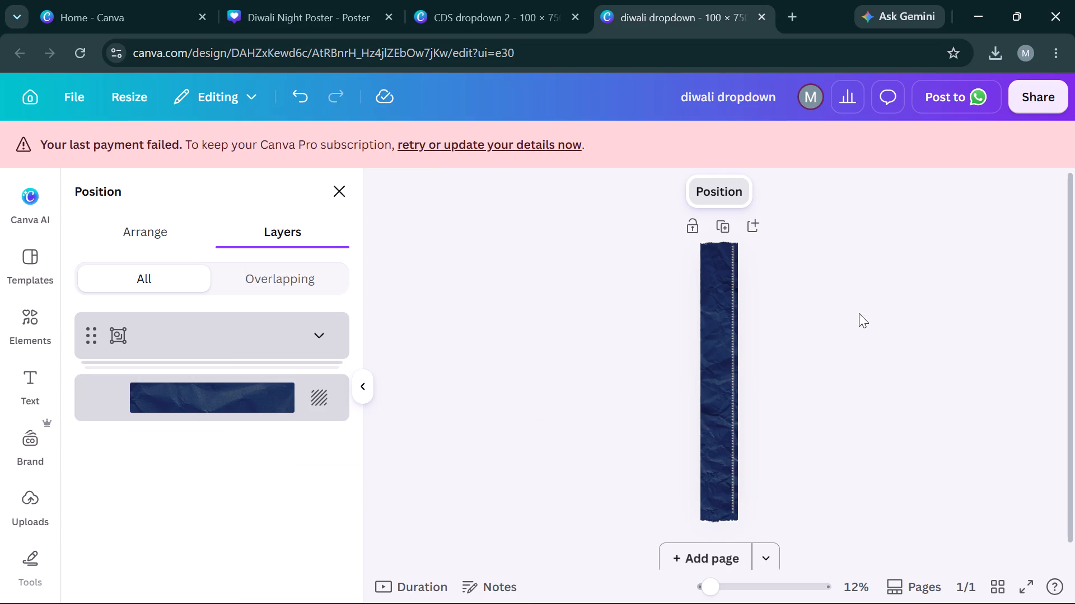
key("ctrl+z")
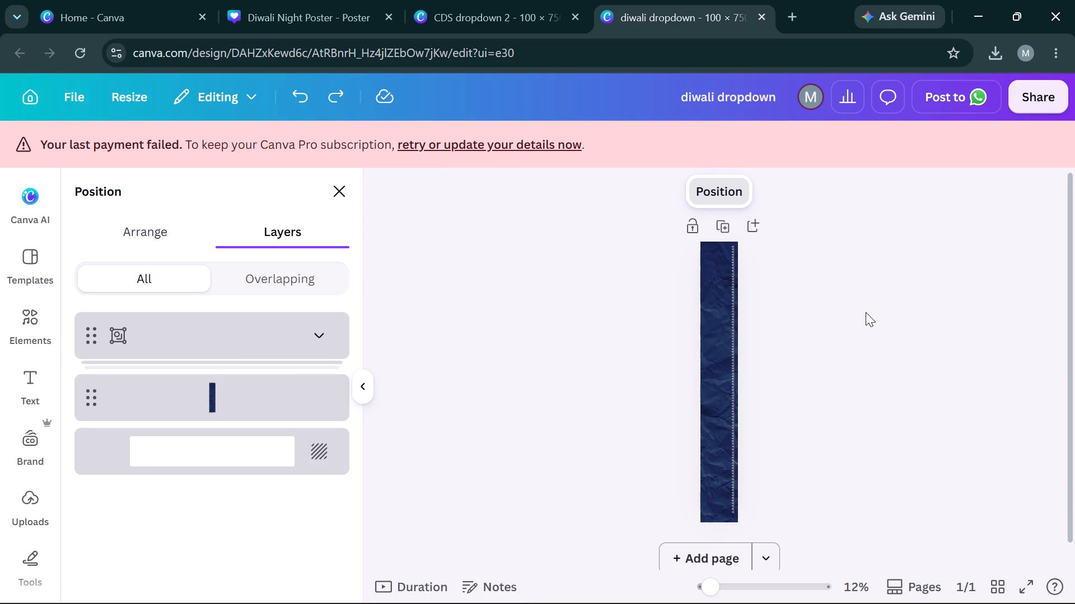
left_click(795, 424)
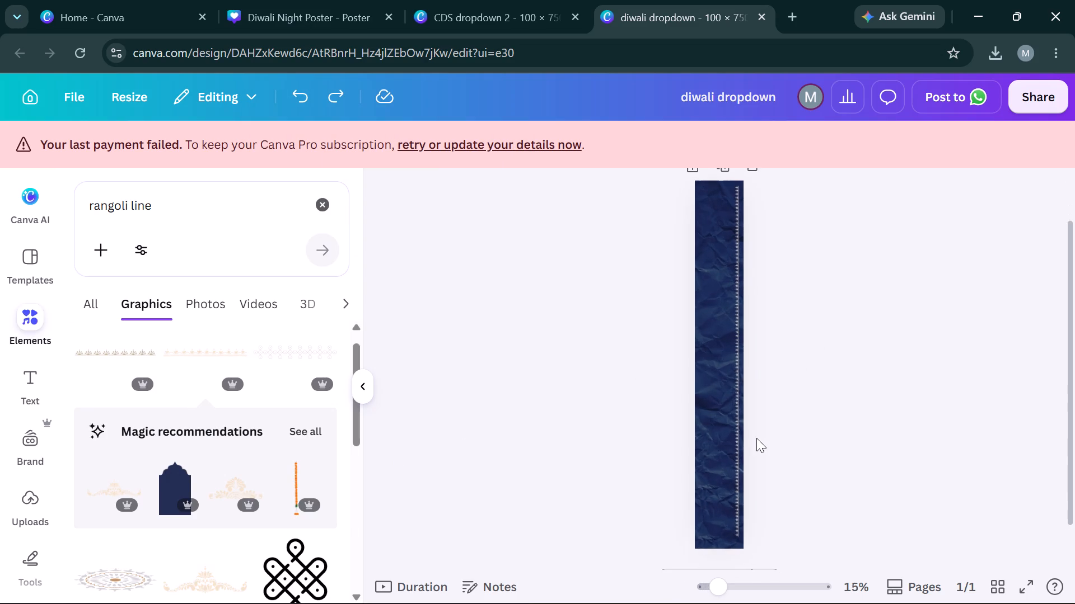
Duplicate the grouped lotus border and move the copy across to the banner's left edge.
left_click(750, 442)
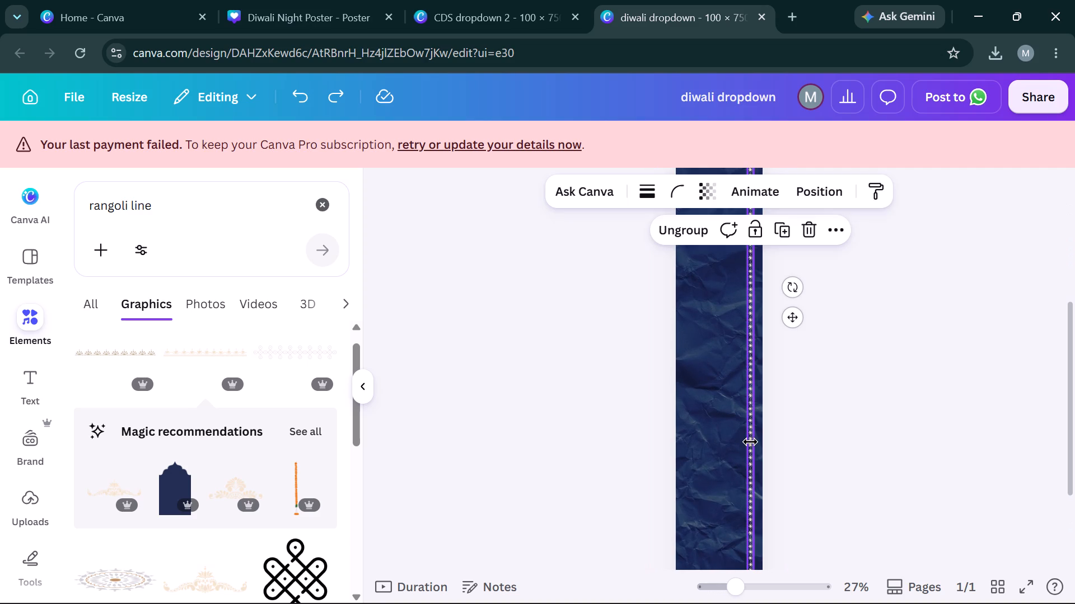
key("ctrl+c")
key("ctrl+v")
key("Left")
key("Left")
key("Left")
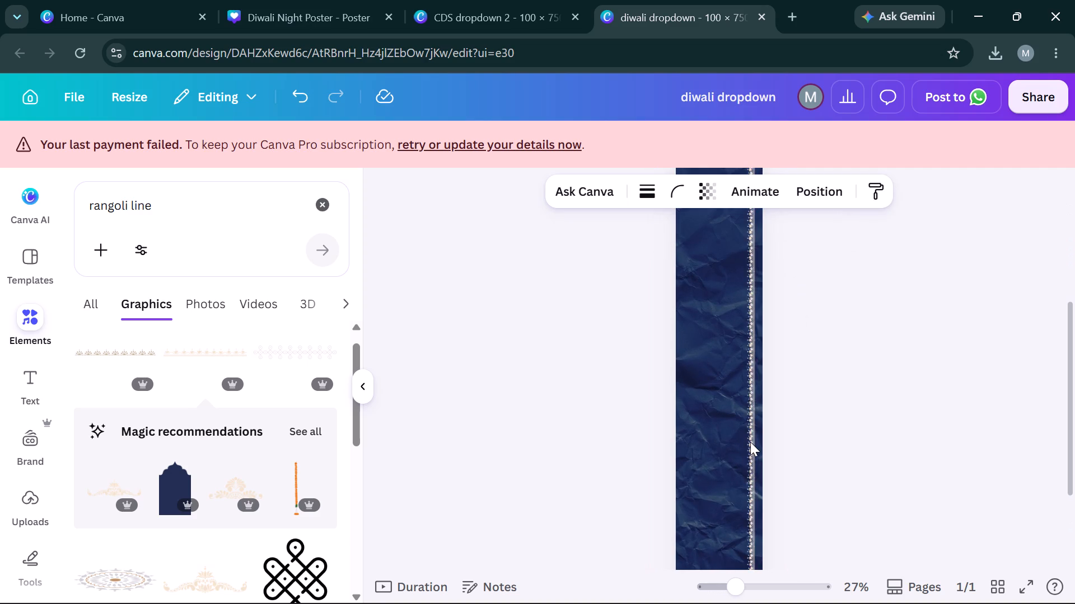
key("Left")
key("Left")
key("Left")
key("Left")
key("Left")
key("Left")
key("Left")
key("Left")
key("Left")
key("Left")
key("Left")
key("Left")
key("Left")
key("Left")
key("Left")
key("Left")
key("Left")
key("Left")
key("Left")
key("Left")
key("Left")
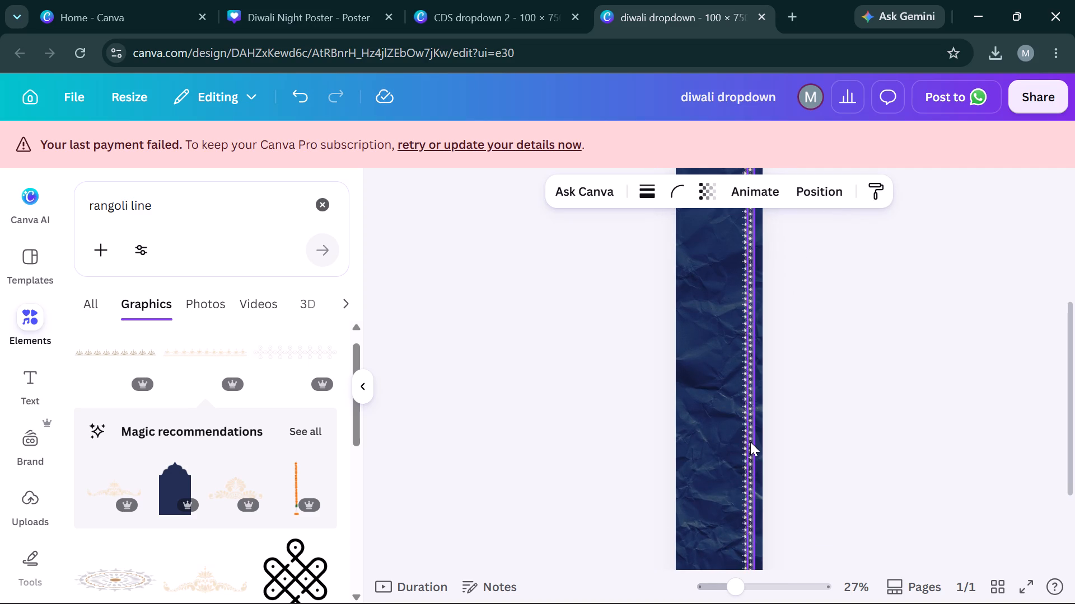
key("Left")
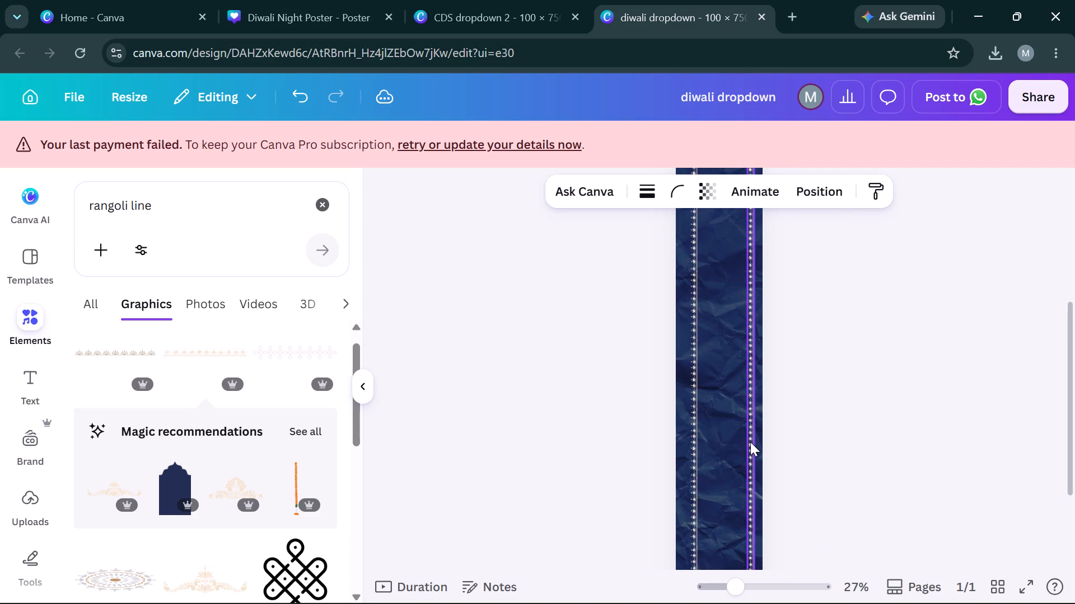
key("Left")
key("Left")
key("Left")
key("Left")
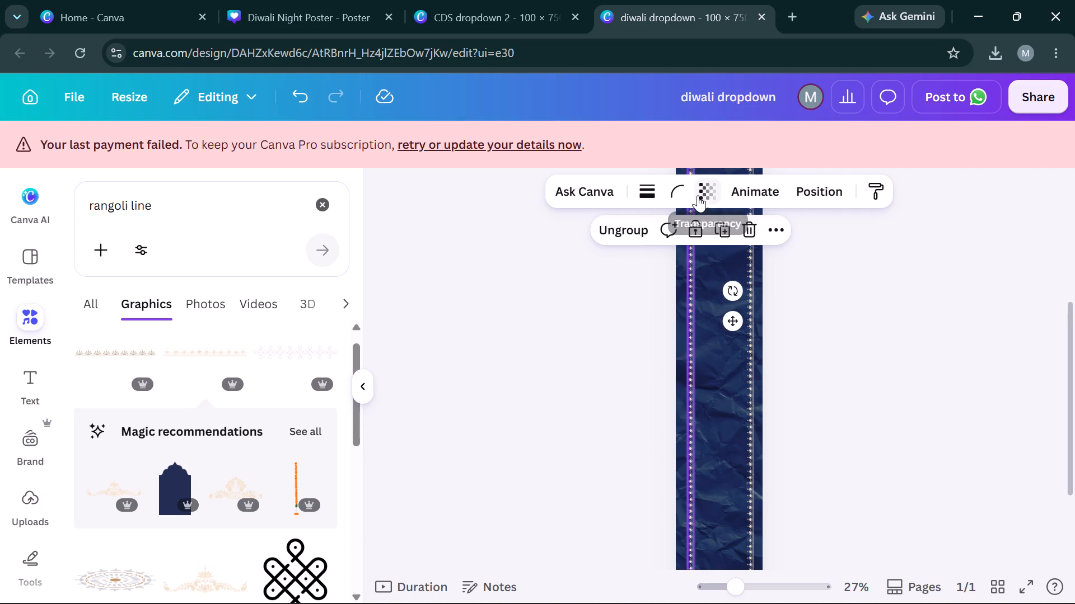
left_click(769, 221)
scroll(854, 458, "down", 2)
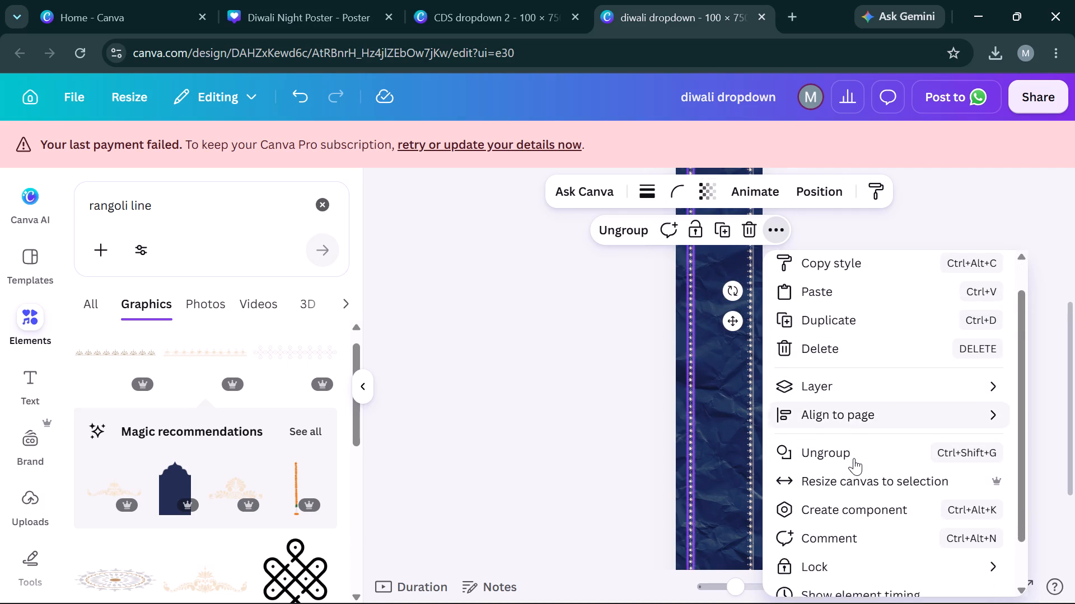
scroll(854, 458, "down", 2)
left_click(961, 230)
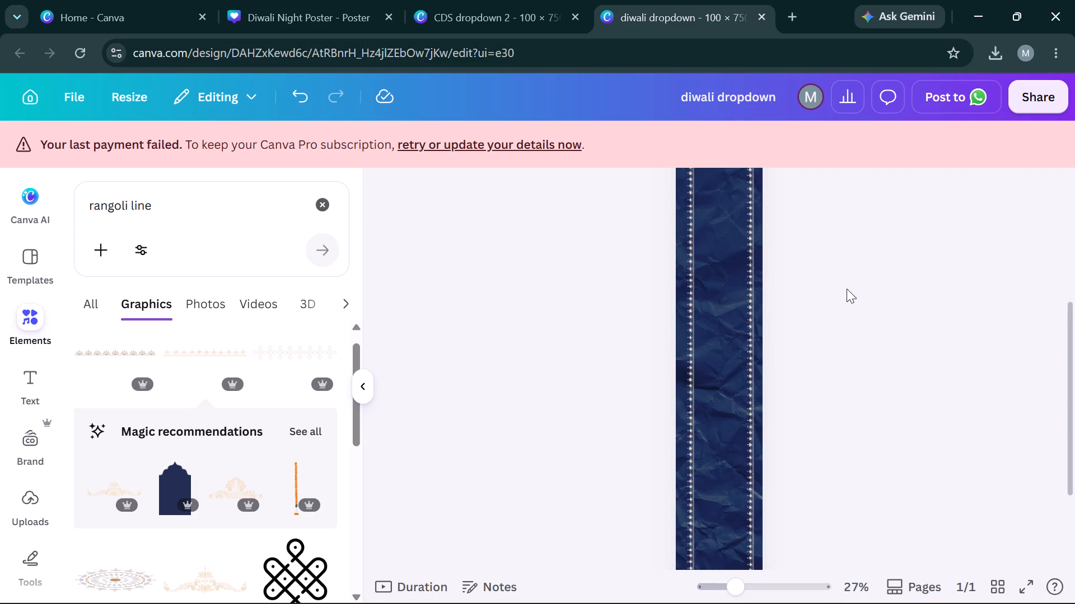
Shift the left lotus border slightly outward and rotate it half a turn so its lotuses face the banner's centre.
left_click(692, 305)
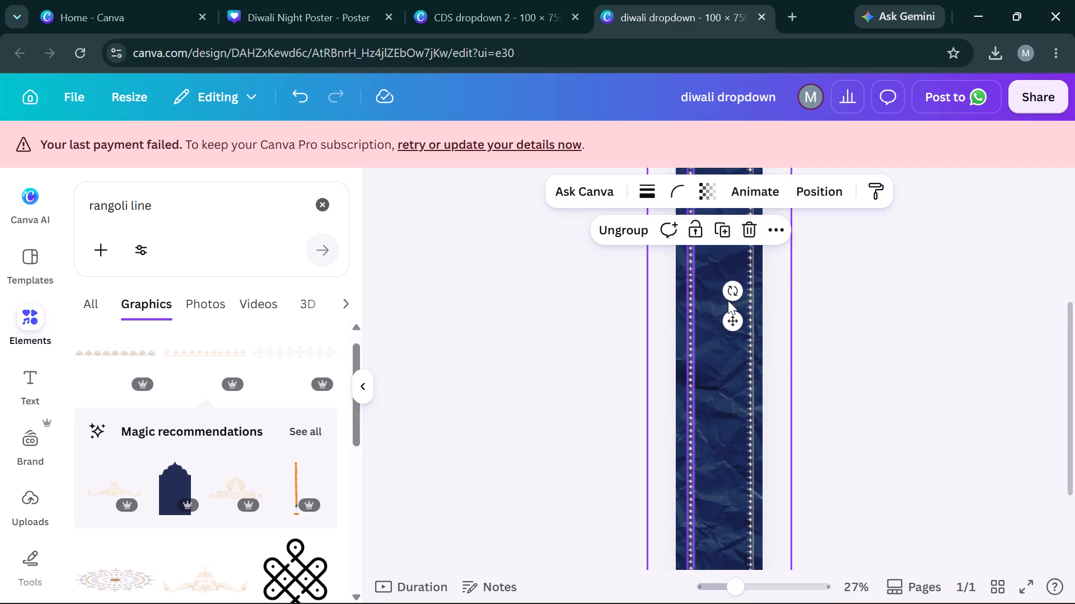
left_click_drag(730, 319, 731, 327)
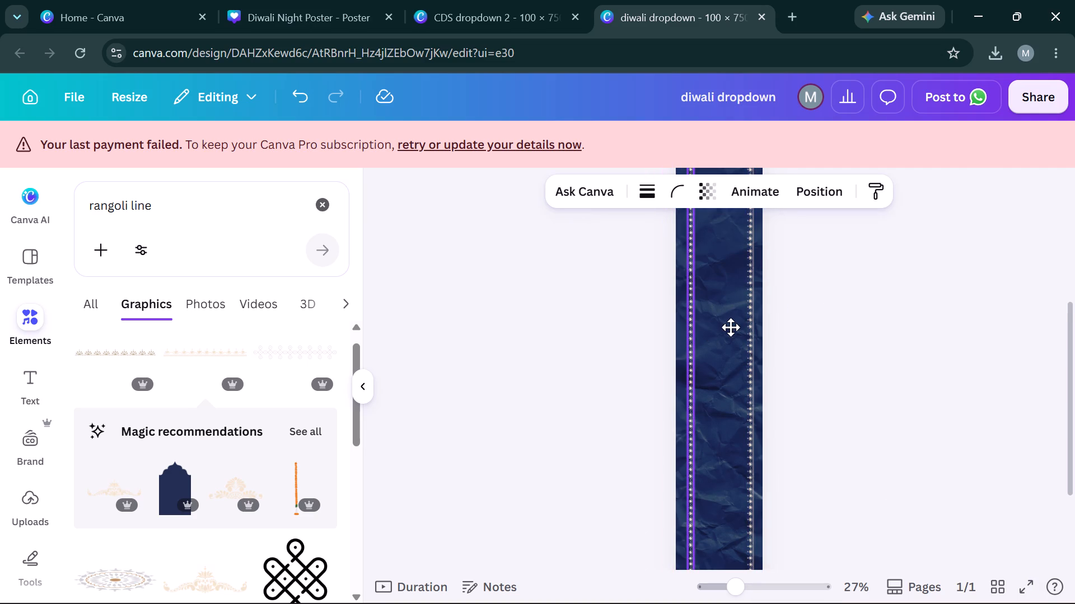
left_click_drag(731, 327, 729, 329)
left_click_drag(728, 298, 733, 299)
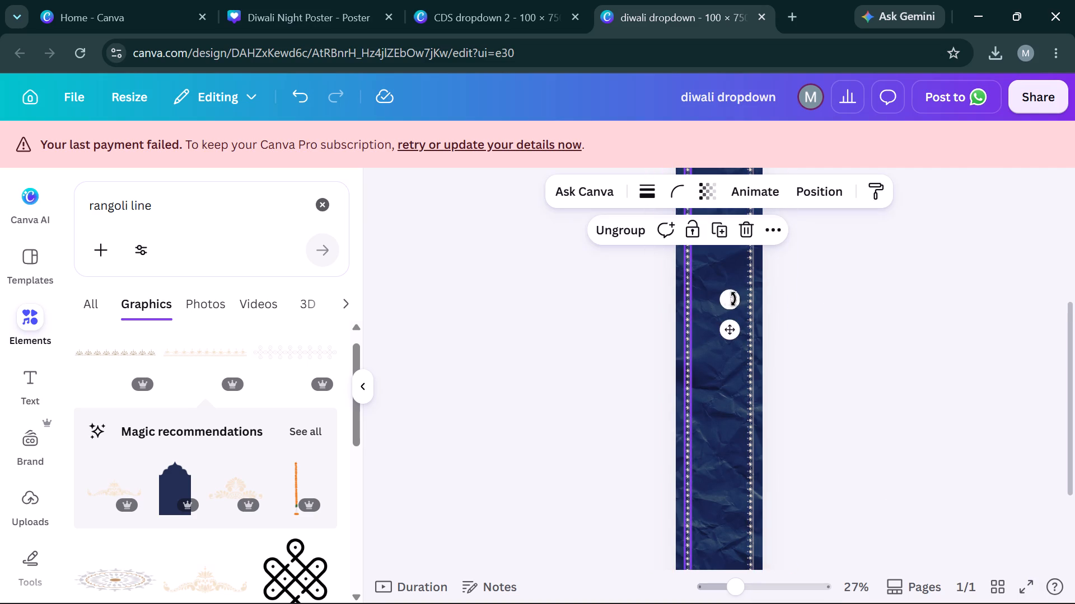
left_click_drag(733, 299, 600, 356)
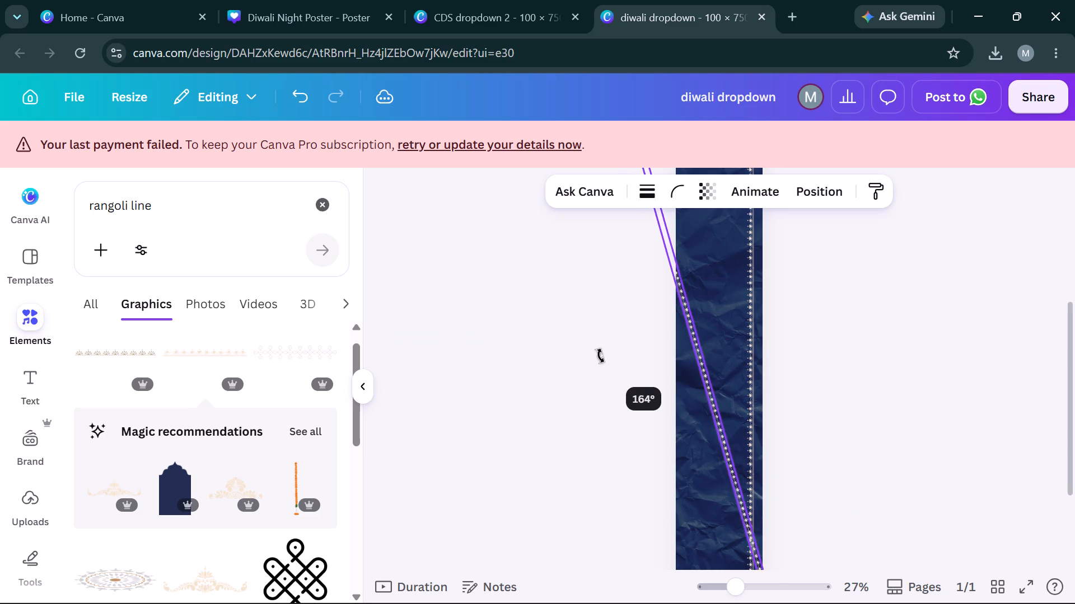
left_click_drag(600, 356, 631, 332)
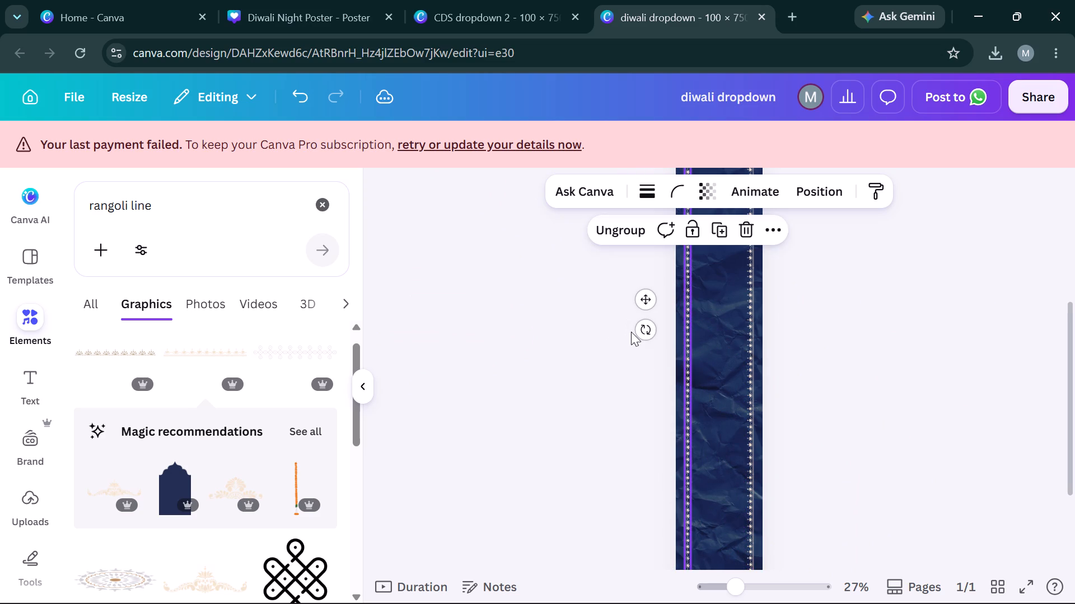
scroll(890, 327, "up", 4)
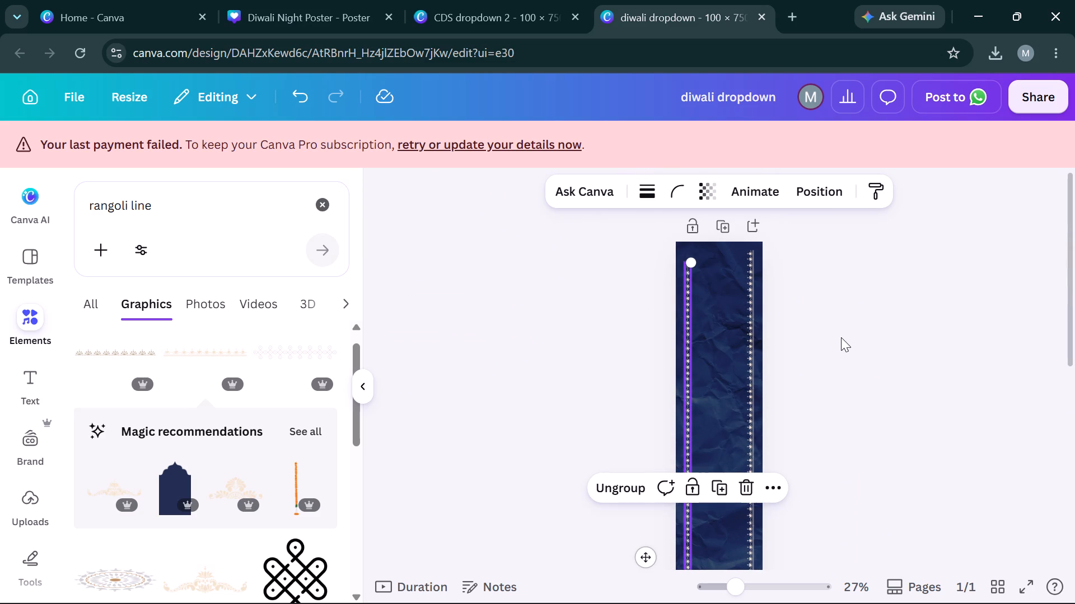
Nudge the left lotus border slightly inward and upward until its top end lines up with the right border's.
left_click(841, 337)
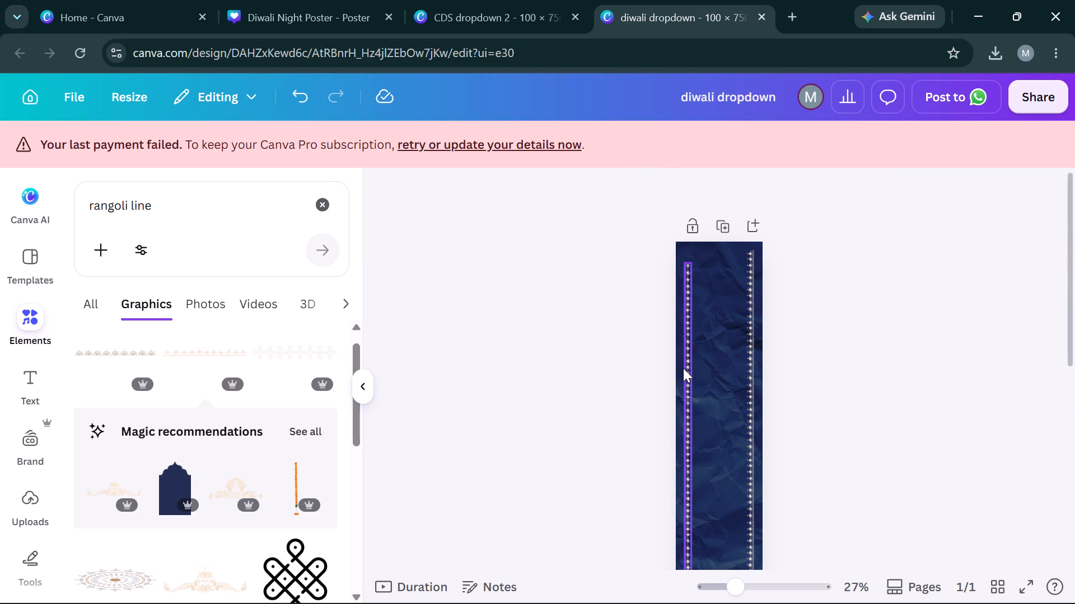
left_click(685, 369)
key("Right")
key("Up")
key("Up")
key("Up")
key("Up")
key("Up")
key("Up")
key("Up")
key("Up")
key("Up")
key("Up")
key("Up")
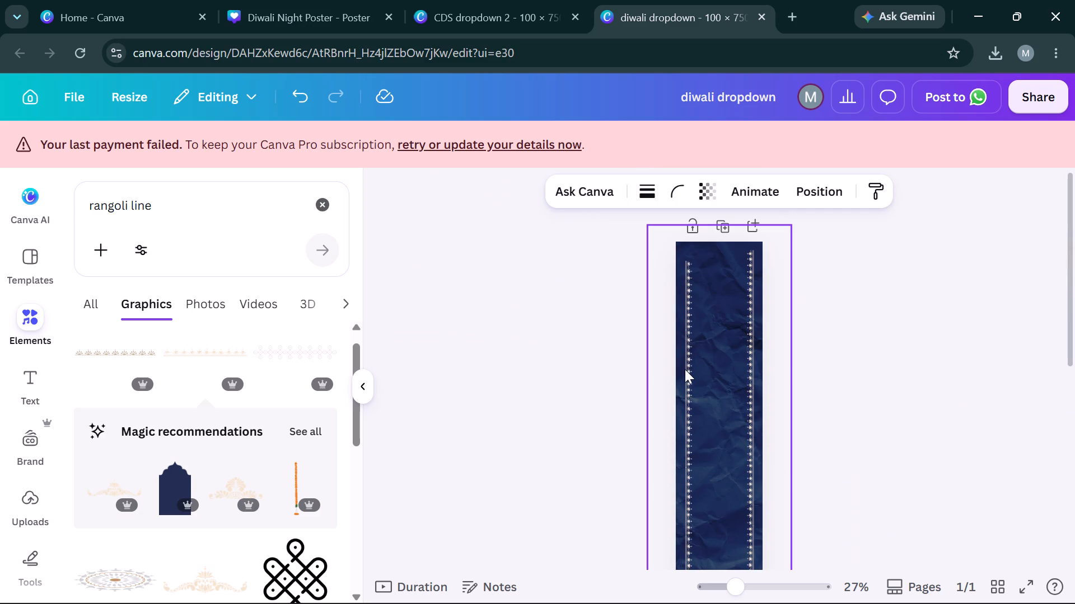
key("Up")
key("Up")
key("Up")
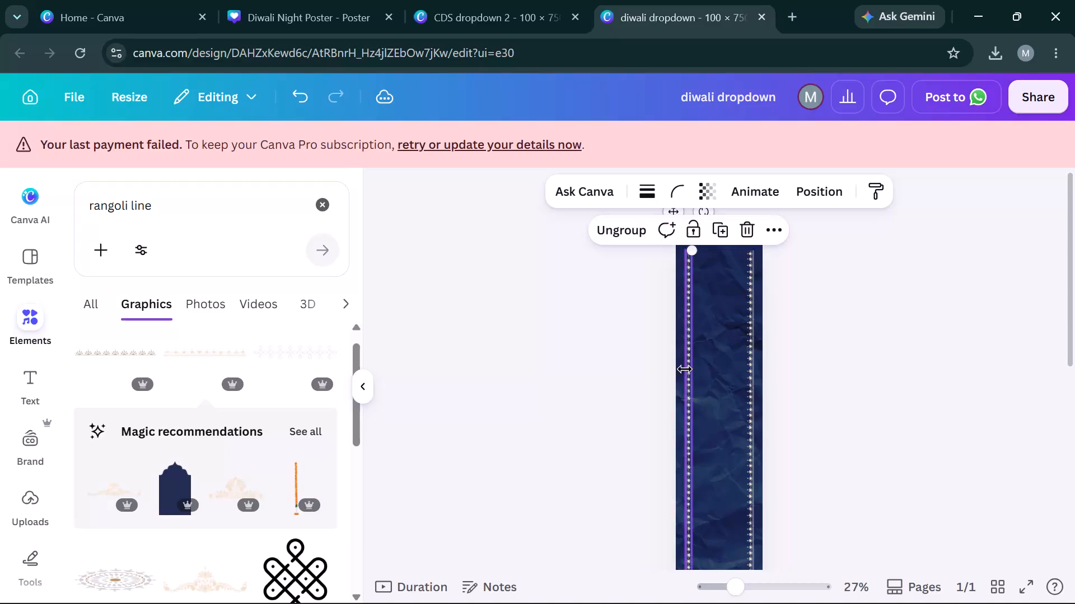
left_click(851, 353)
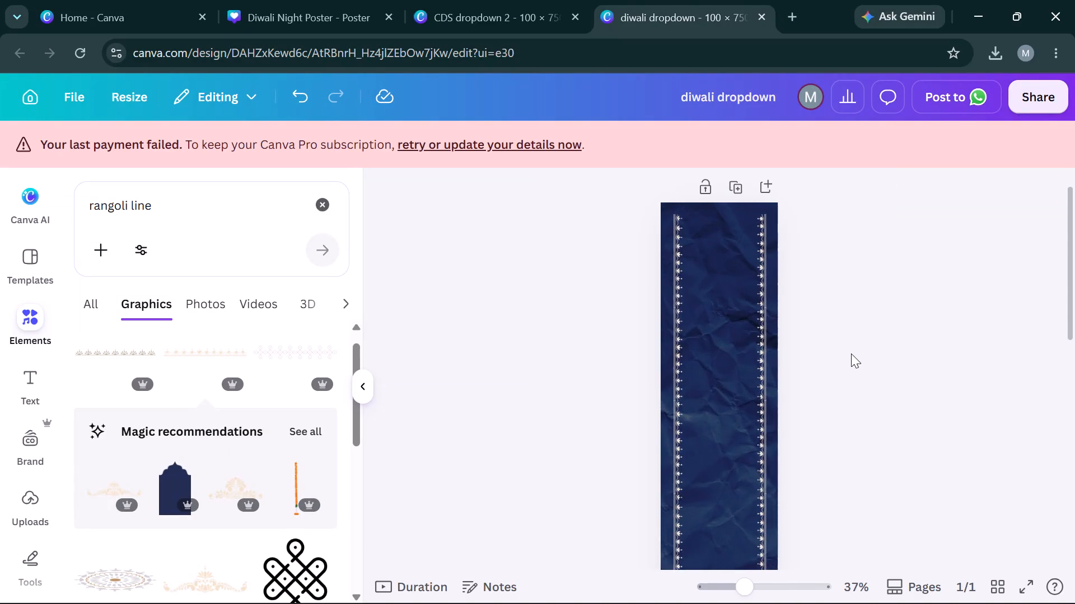
Shift the left lotus border slightly outward so both borders sit at a matching distance from the banner's edges.
scroll(851, 353, "up", 1)
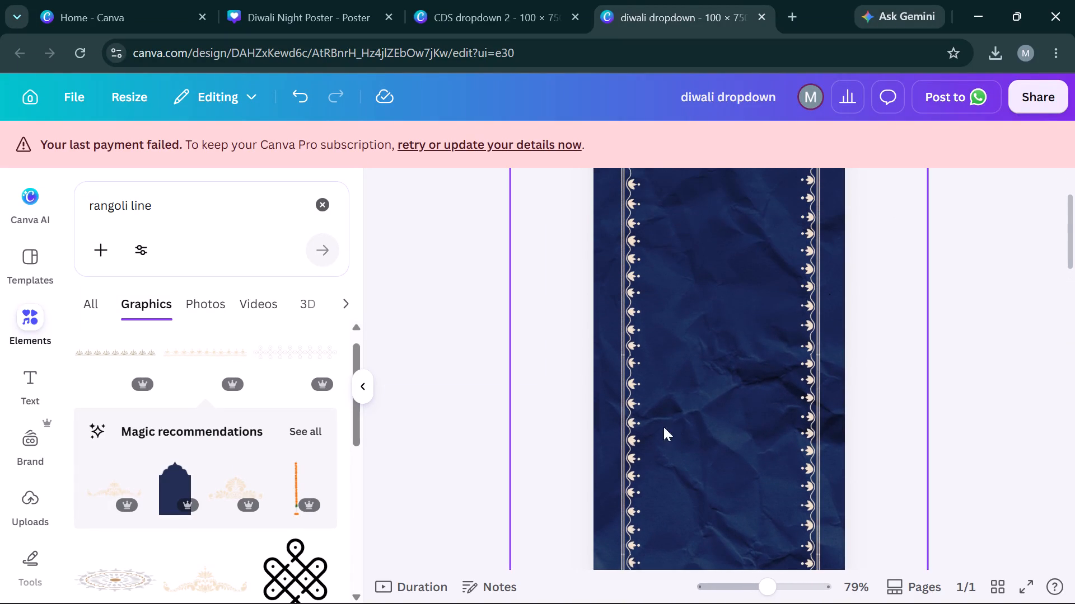
left_click_drag(625, 444, 619, 446)
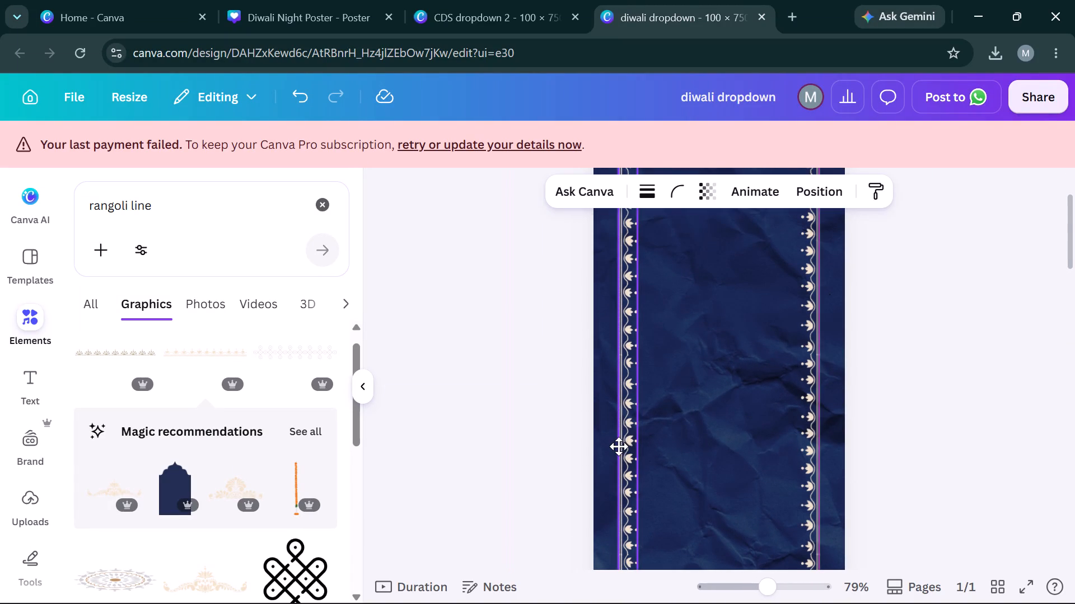
left_click_drag(619, 446, 619, 446)
left_click(811, 428)
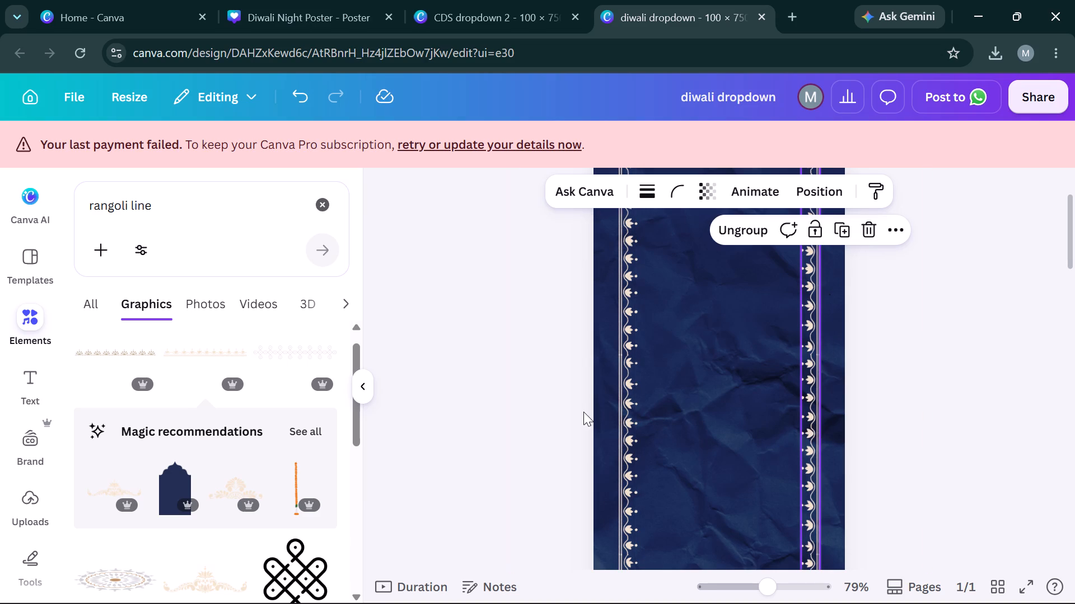
left_click(626, 414)
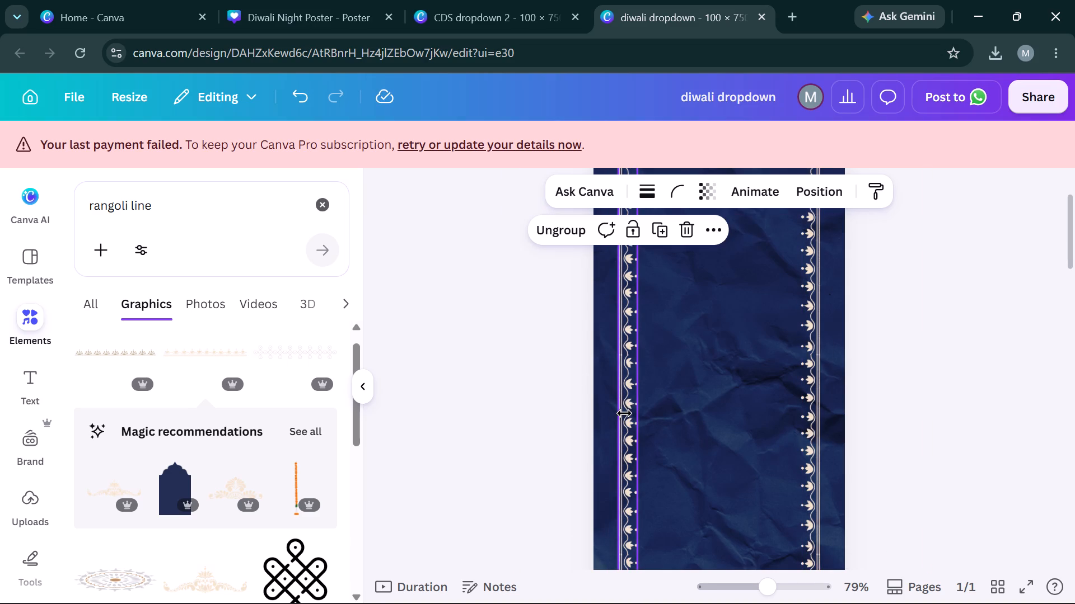
left_click(956, 377)
scroll(956, 377, "up", 3)
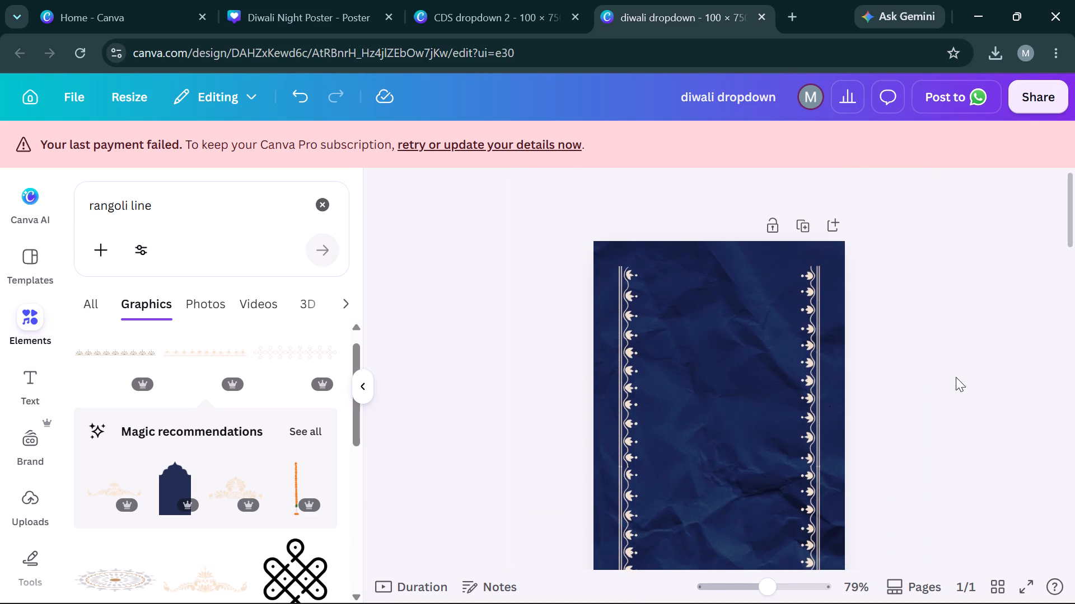
Browse the rangoli line graphics and add the beige strip of small fan-shaped flower motifs to the banner.
scroll(229, 504, "down", 3)
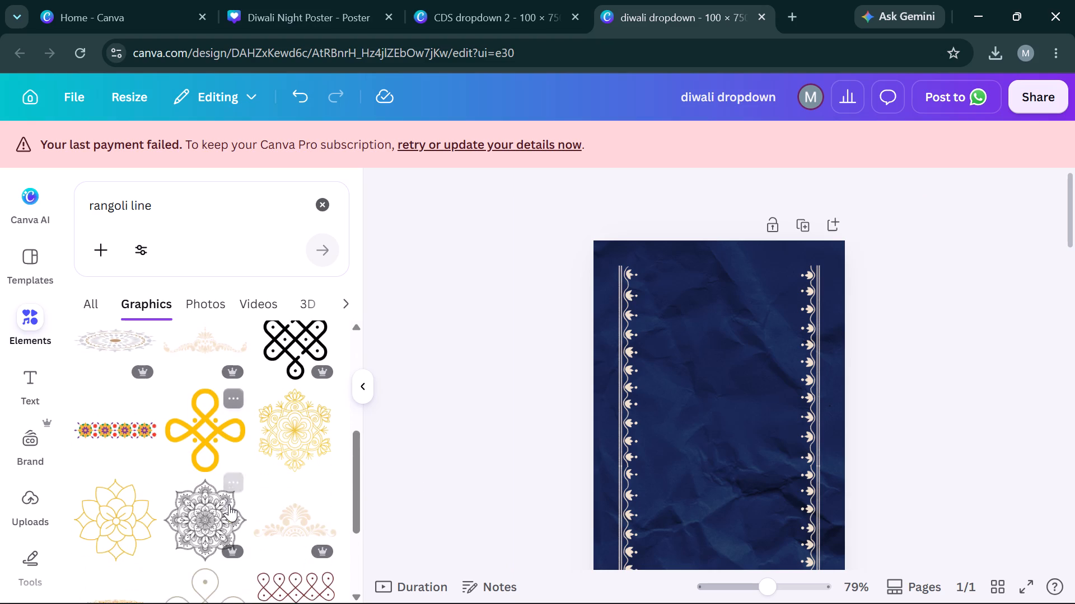
scroll(229, 504, "down", 3)
scroll(229, 504, "up", 3)
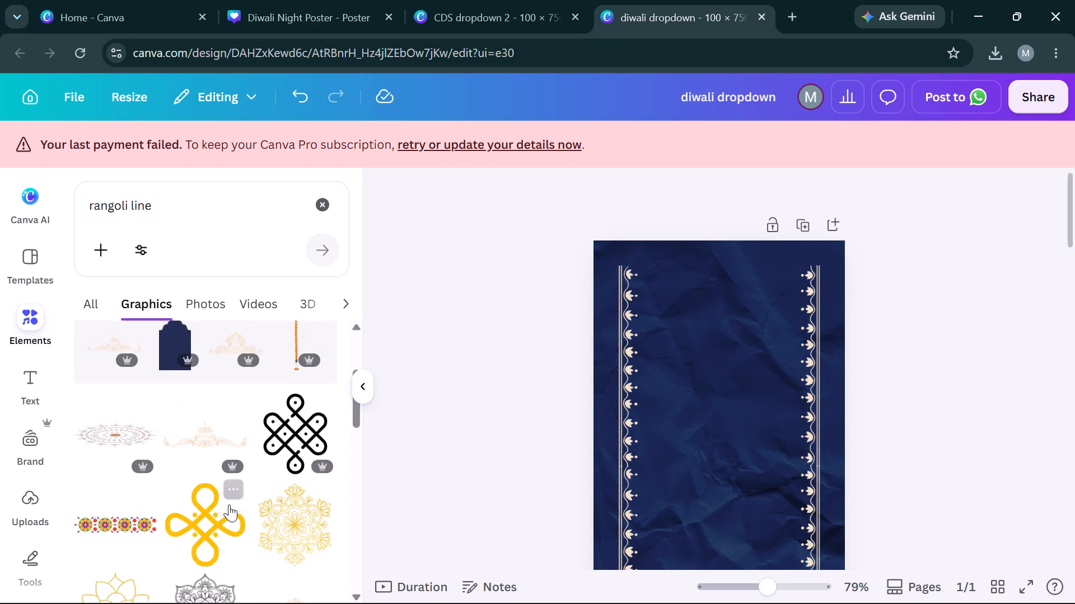
scroll(229, 504, "up", 4)
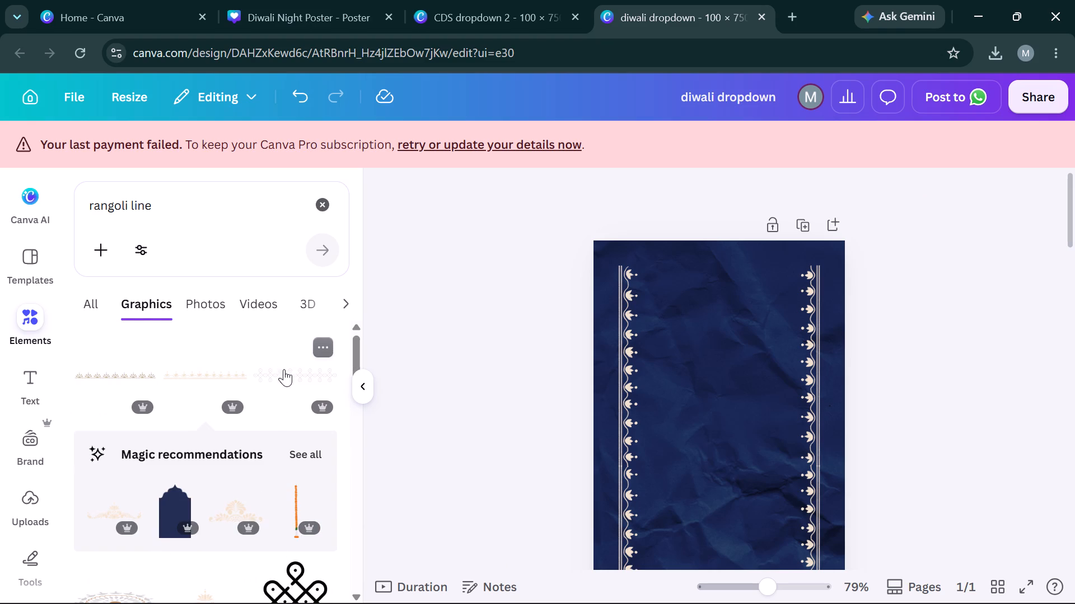
left_click(146, 370)
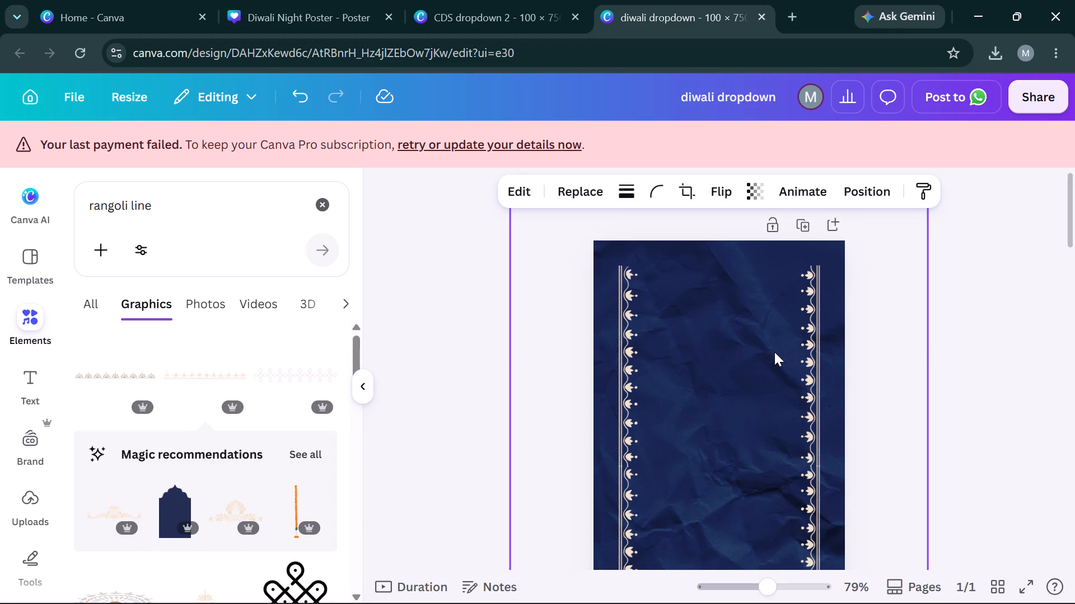
scroll(849, 408, "down", 6)
scroll(849, 408, "up", 5)
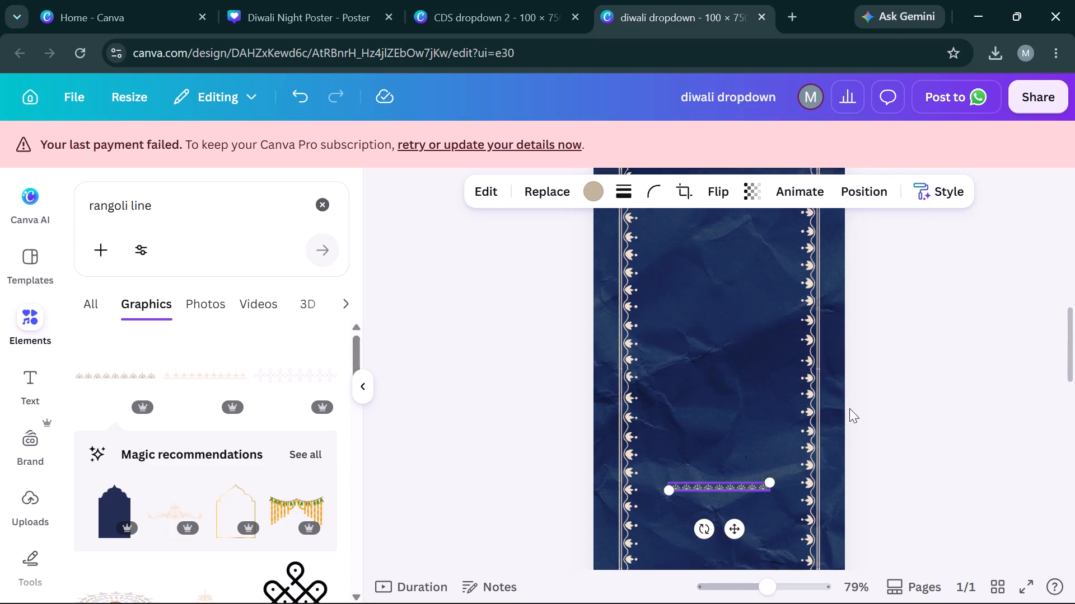
scroll(849, 408, "up", 1)
Move the fan-motif strip near the right lotus border and rotate it a quarter turn so it stands vertically.
left_click_drag(732, 535, 782, 403)
left_click_drag(754, 404, 738, 383)
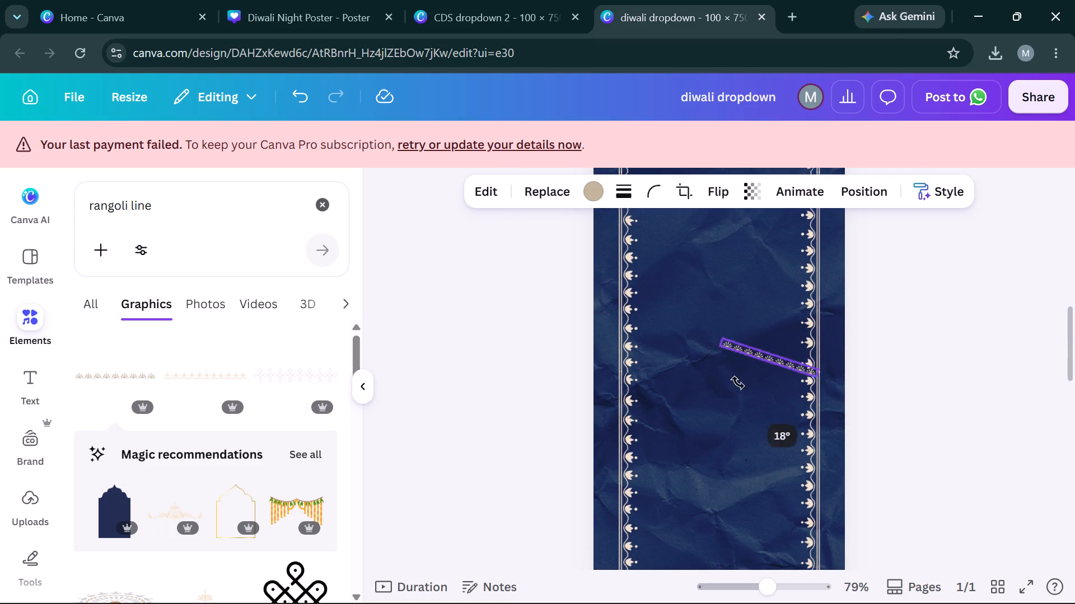
left_click_drag(738, 383, 744, 357)
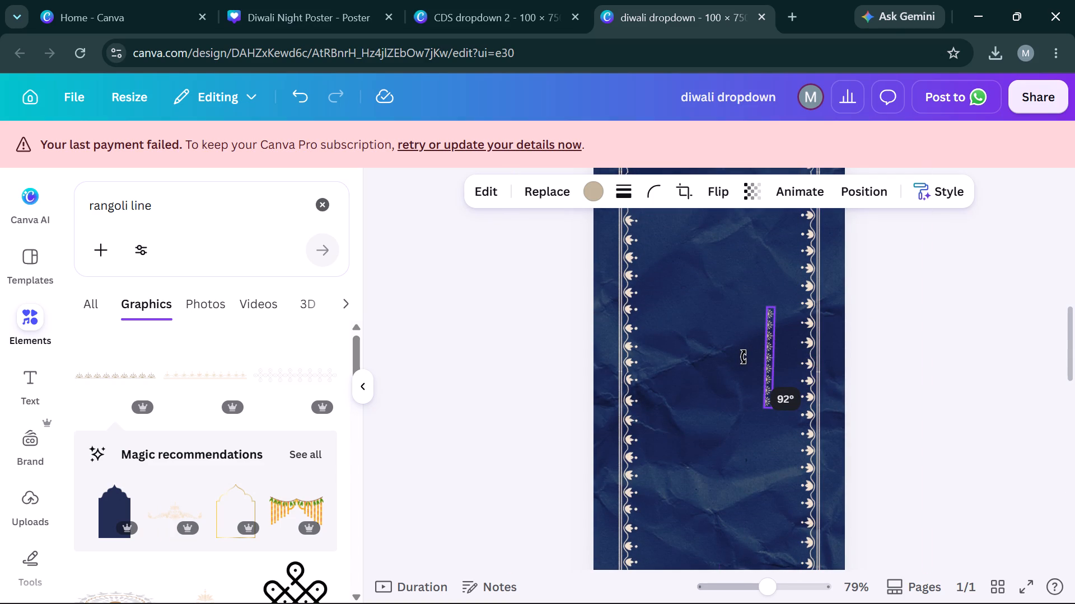
left_click_drag(744, 357, 744, 358)
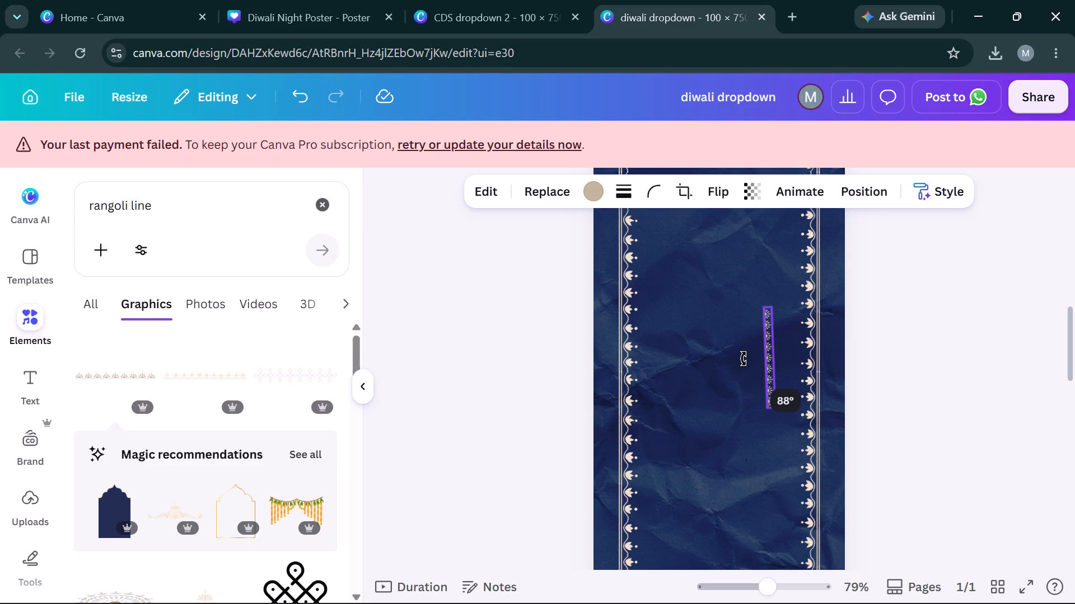
left_click_drag(744, 358, 744, 357)
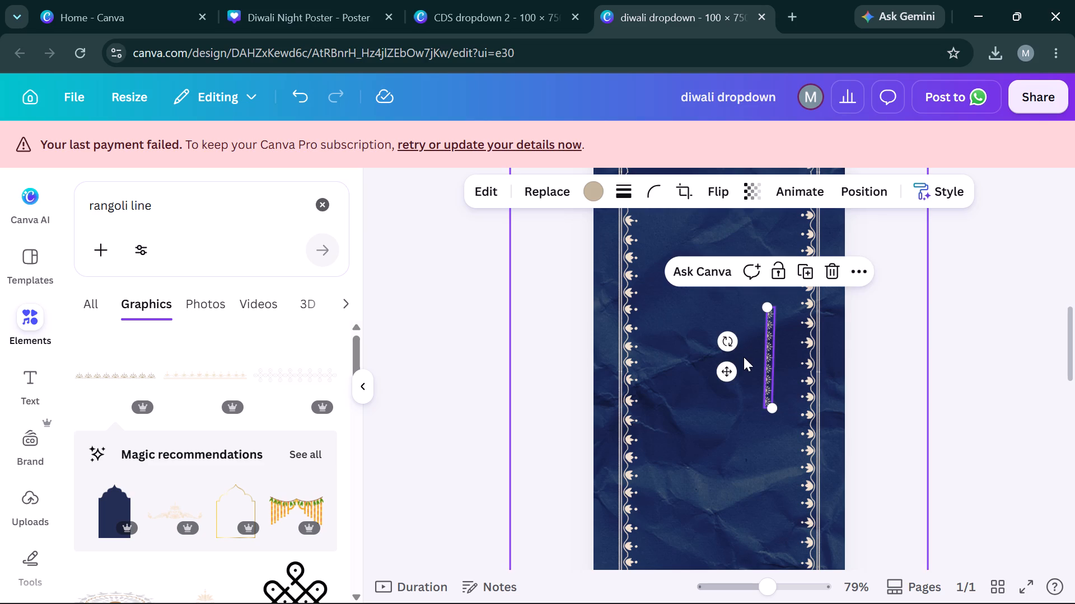
left_click(731, 342)
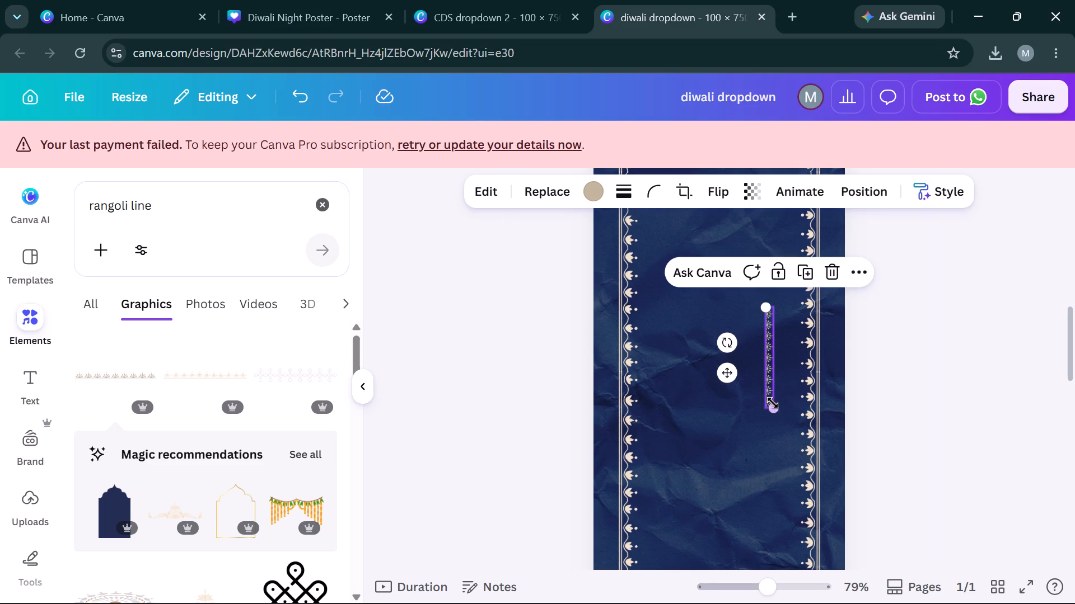
Enlarge the vertical fan-motif strip to about one and a half times its length.
left_click_drag(774, 406, 802, 460)
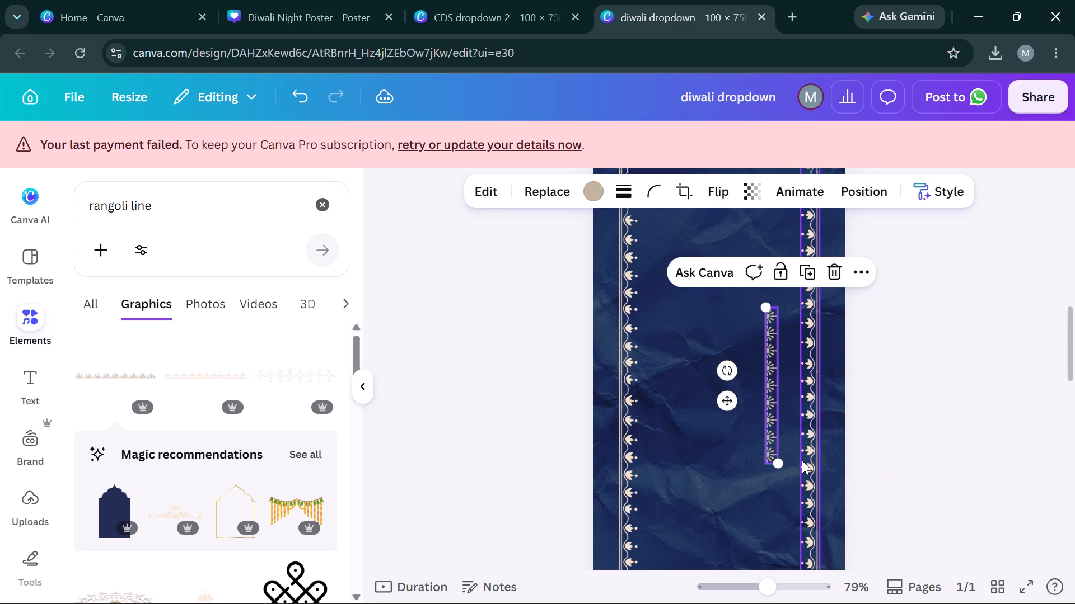
scroll(882, 365, "up", 3)
scroll(882, 365, "down", 2)
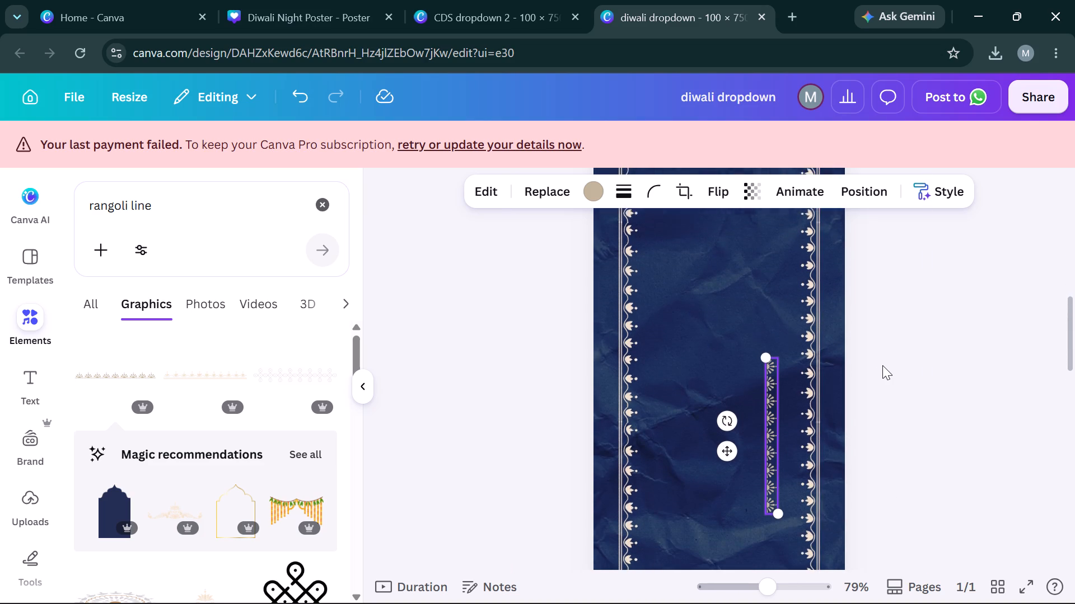
Place the fan-motif strip against the outer side of the right lotus border, with its fans facing the banner's edge.
left_click_drag(769, 445, 821, 326)
scroll(821, 326, "up", 4)
key("Up")
key("Up")
key("Up")
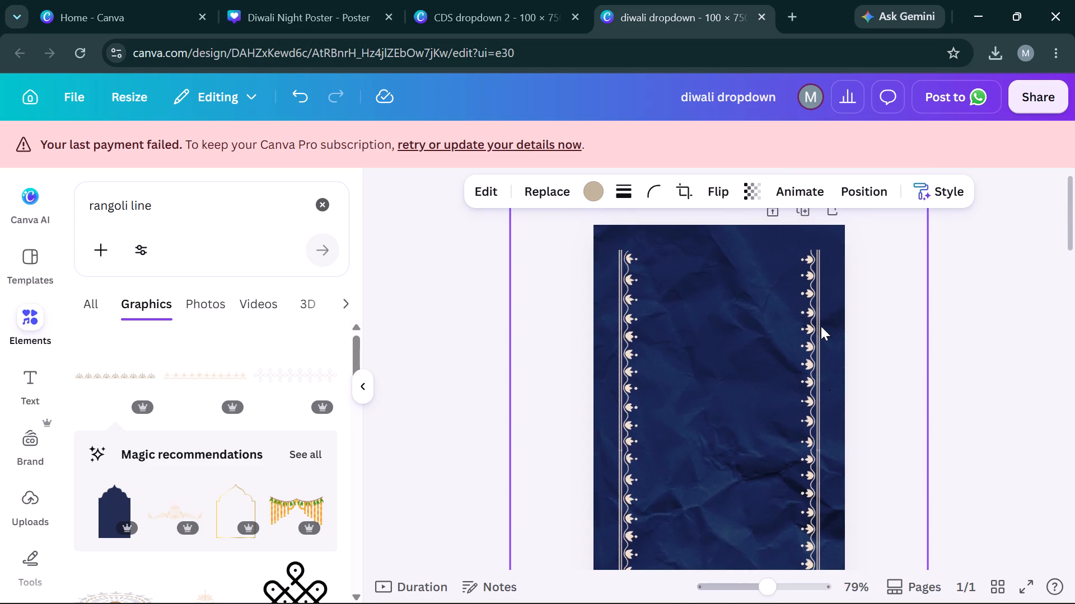
scroll(821, 326, "down", 4)
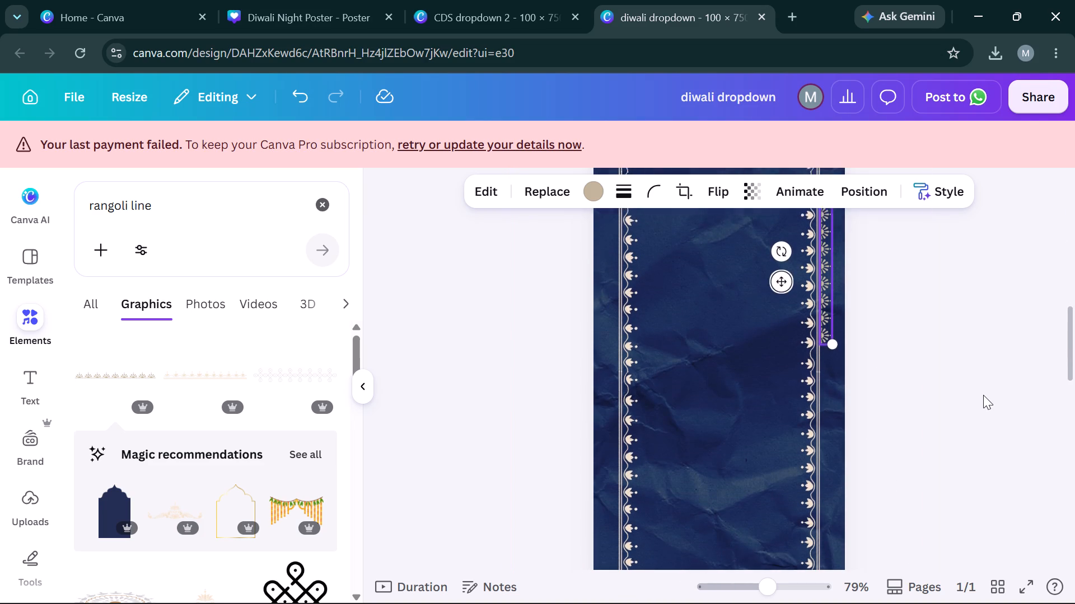
left_click(983, 395)
scroll(983, 395, "up", 2)
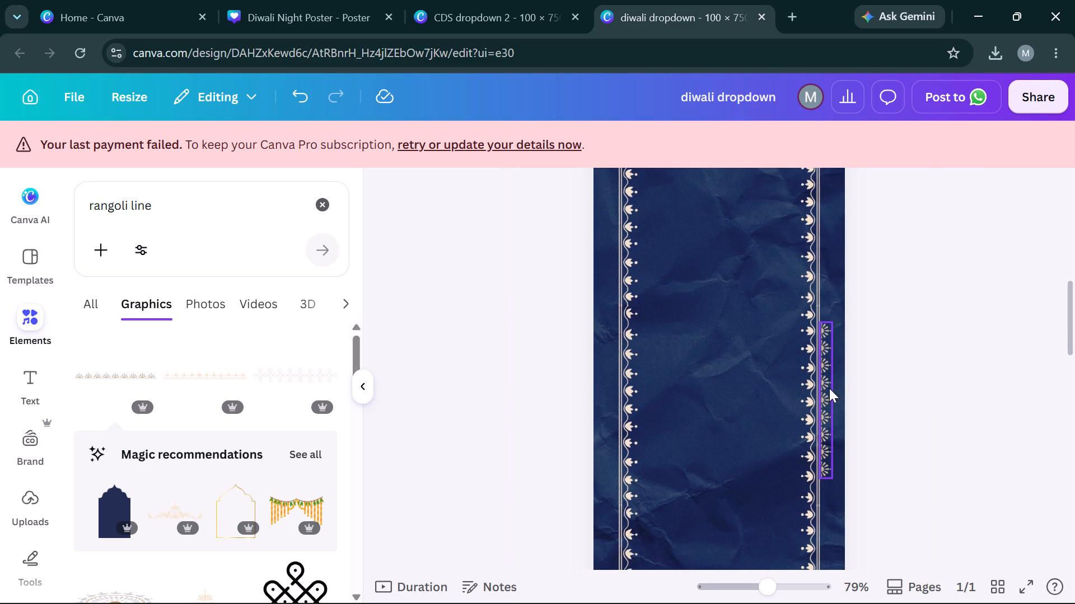
Move the fan-motif strip straight up along the right lotus border until their top ends line up.
left_click(826, 388)
key("Up")
key("Up")
key("Up")
key("Up")
key("Up")
key("Up")
key("Up")
key("Up")
key("Up")
key("Up")
key("Up")
key("Up")
key("Up")
key("Up")
key("Up")
key("Up")
key("Up")
key("Up")
key("Up")
key("Up")
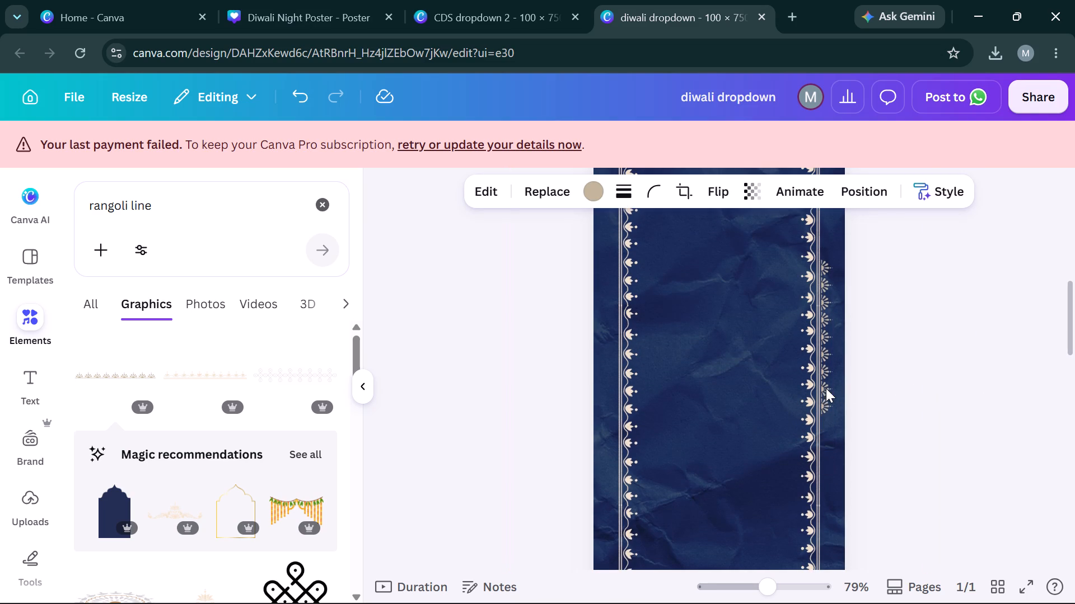
scroll(826, 388, "up", 5)
key("Up")
key("Up")
key("Up")
key("Up")
key("Up")
key("Up")
key("Up")
key("Up")
key("Up")
key("Up")
key("Up")
key("Up")
key("Up")
key("Up")
key("Up")
key("Up")
key("Up")
key("Up")
key("Up")
key("Up")
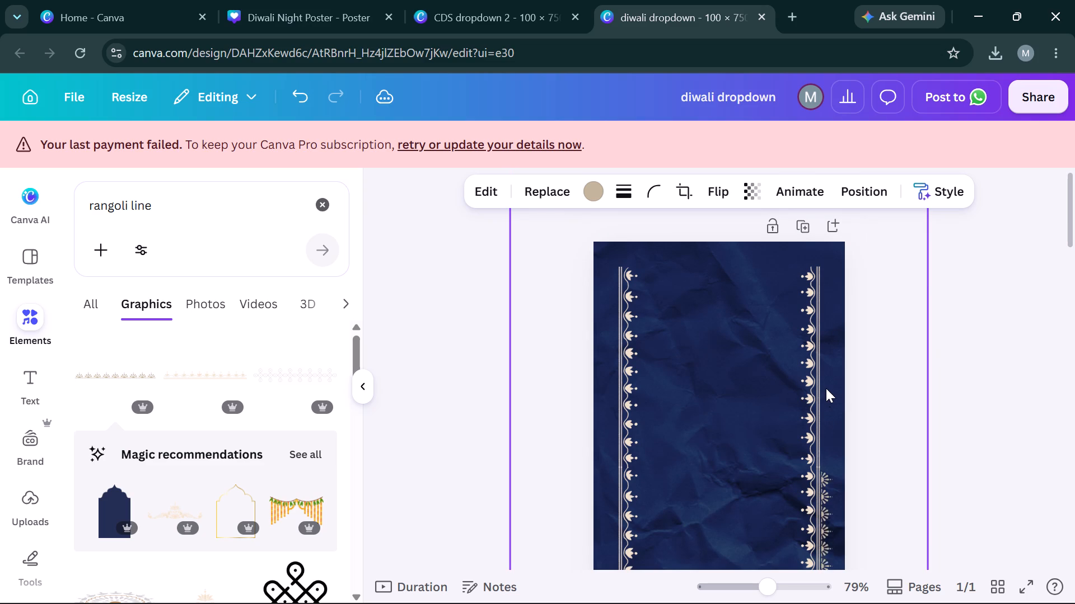
key("Up")
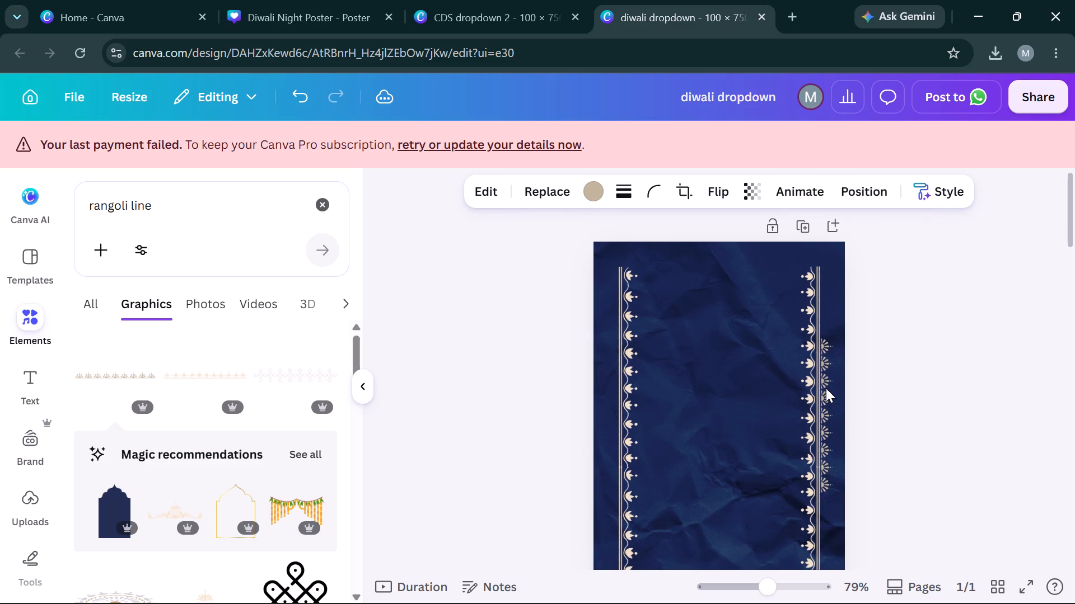
key("Up")
key("Up")
key("Up")
key("Up")
key("Up")
key("Up")
key("Up")
key("Up")
key("Up")
key("Up")
key("Up")
key("Up")
key("Up")
key("Up")
key("Up")
key("Up")
key("Up")
key("Up")
key("Up")
key("Up")
key("Up")
key("Up")
key("Up")
key("Up")
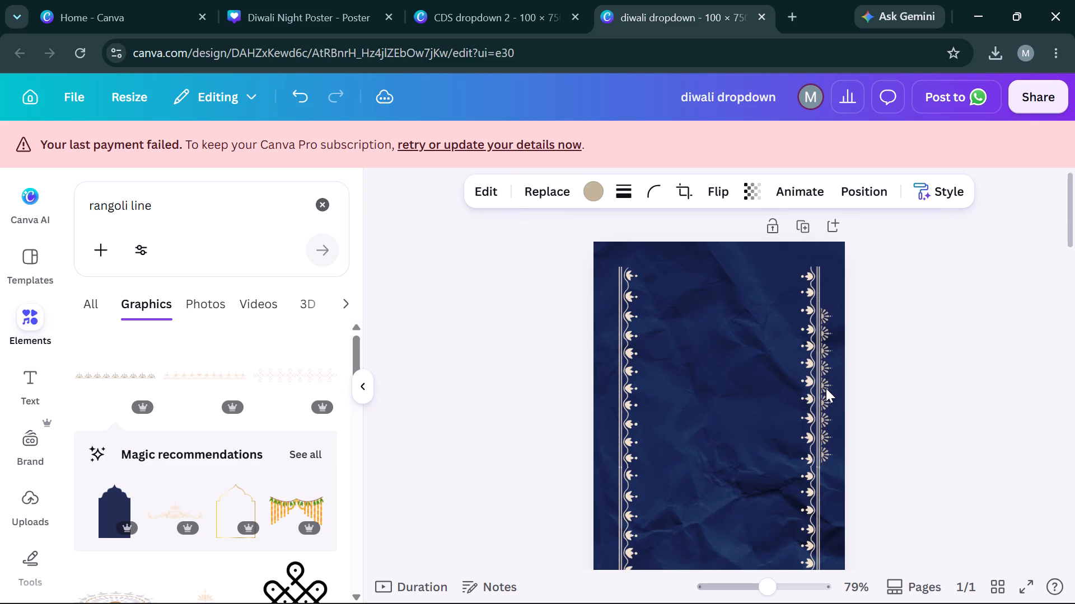
key("Up")
key("Up")
key("Up")
key("Up")
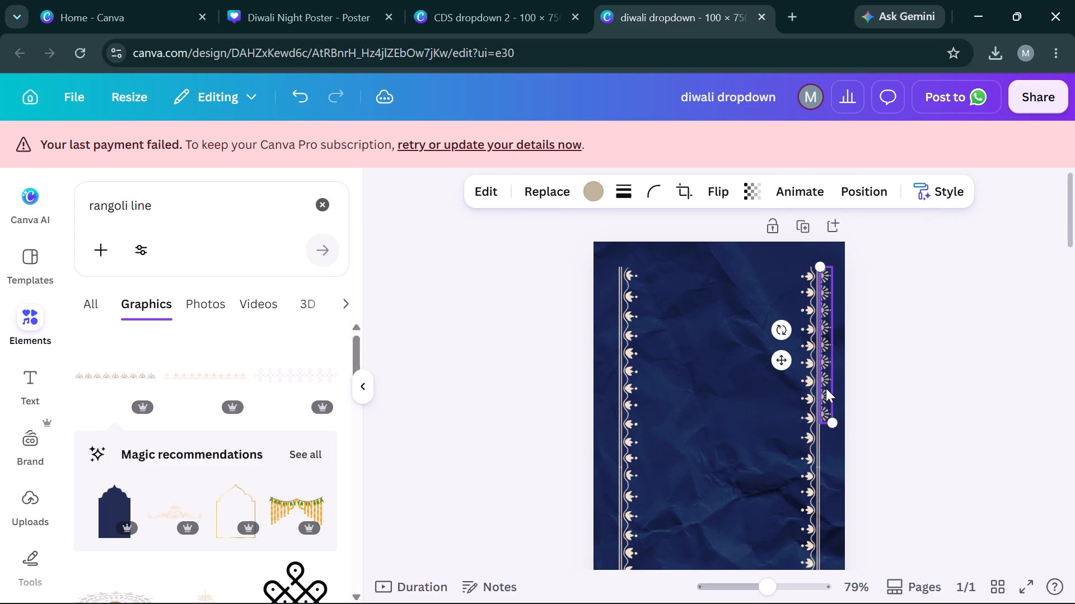
left_click(923, 402)
Duplicate the vertical fan-motif strip and place the copy directly below it along the right lotus border, continuing the pattern.
scroll(923, 402, "down", 1)
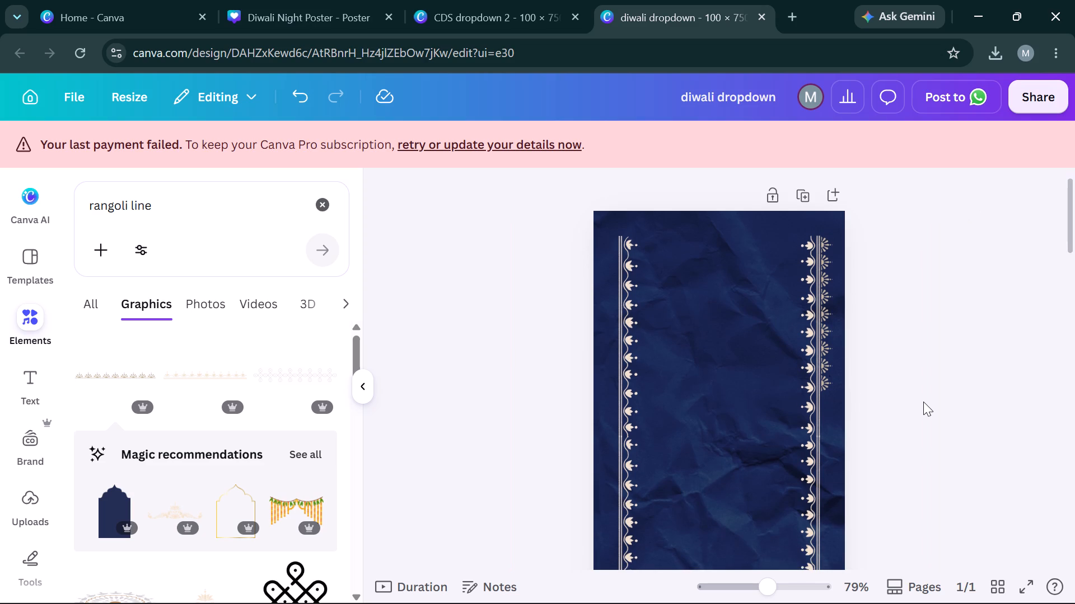
scroll(923, 402, "down", 1)
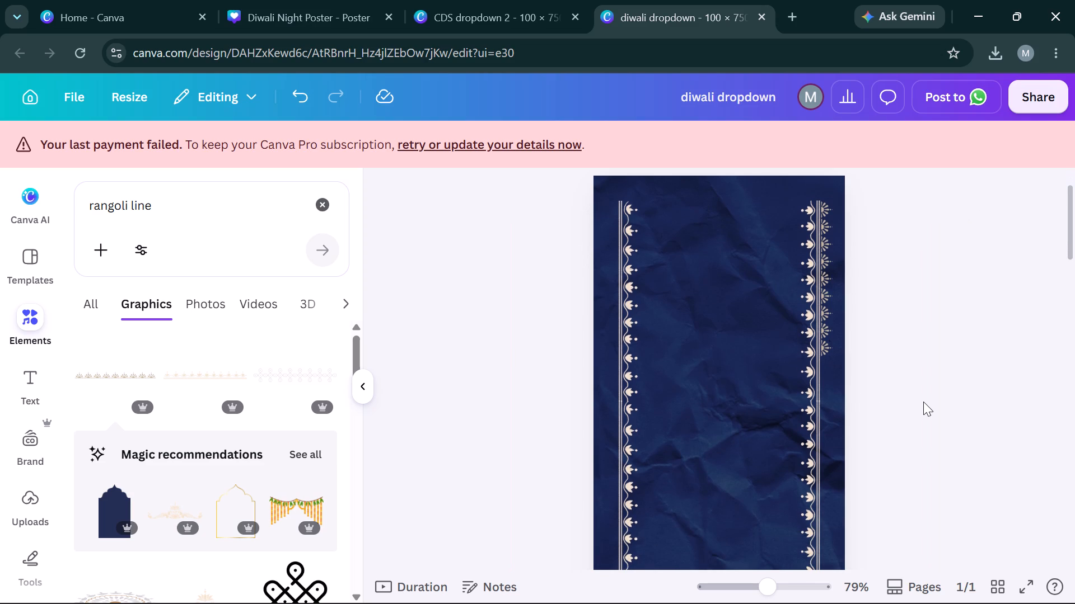
left_click(825, 334)
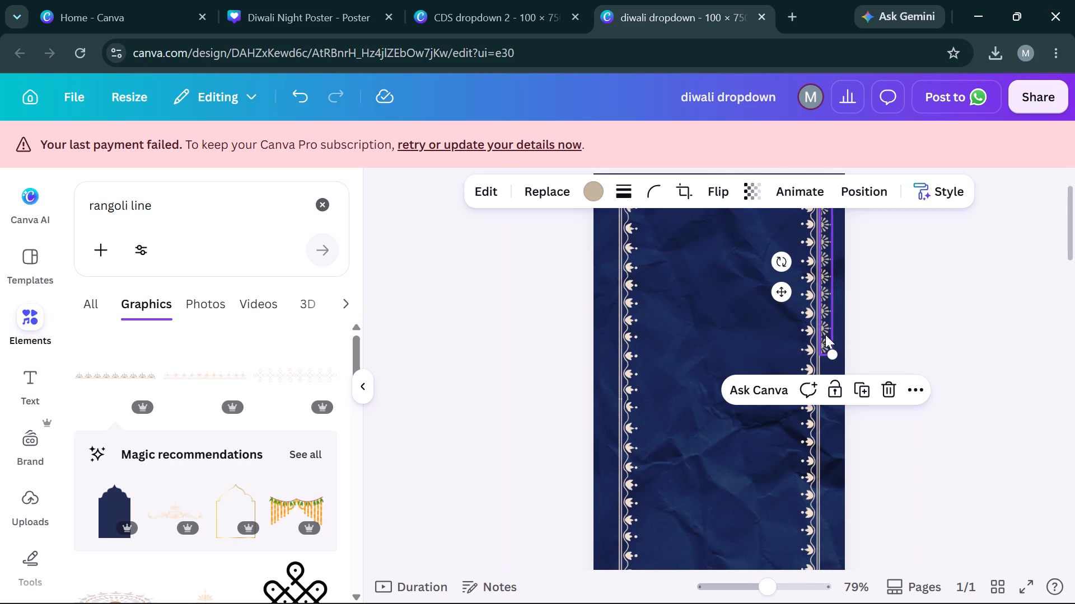
key("ctrl+c")
key("ctrl+v")
key("Left")
key("Left")
key("Left")
key("Left")
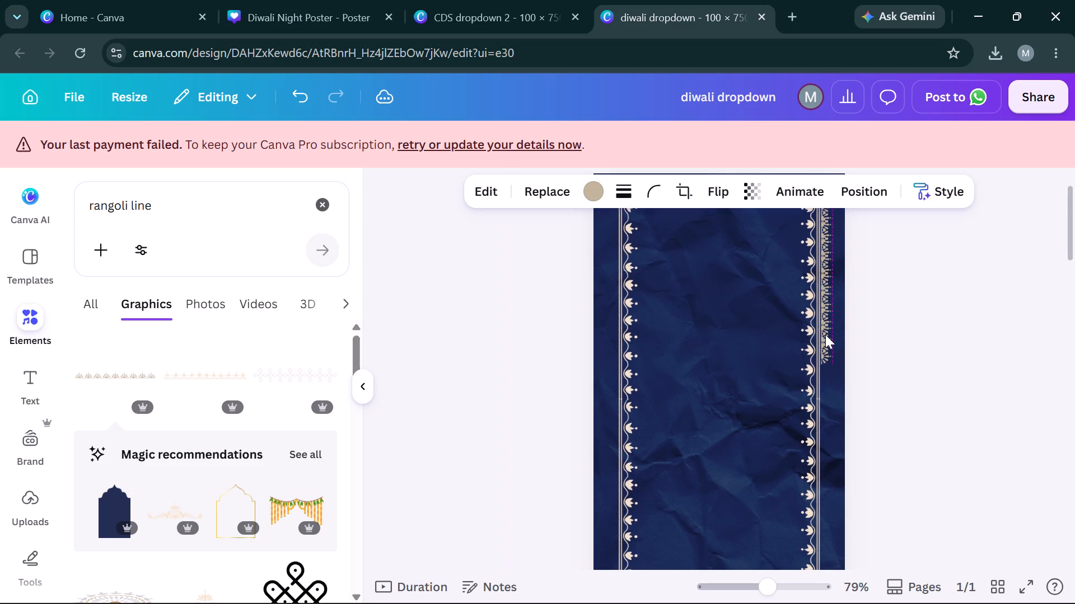
key("Down")
key("Down")
key("Down")
key("Down")
key("Down")
key("Down")
key("Down")
key("Down")
key("Down")
key("Down")
key("Down")
key("Down")
key("Down")
key("Down")
key("Down")
key("Down")
key("Down")
key("Down")
key("Down")
key("Down")
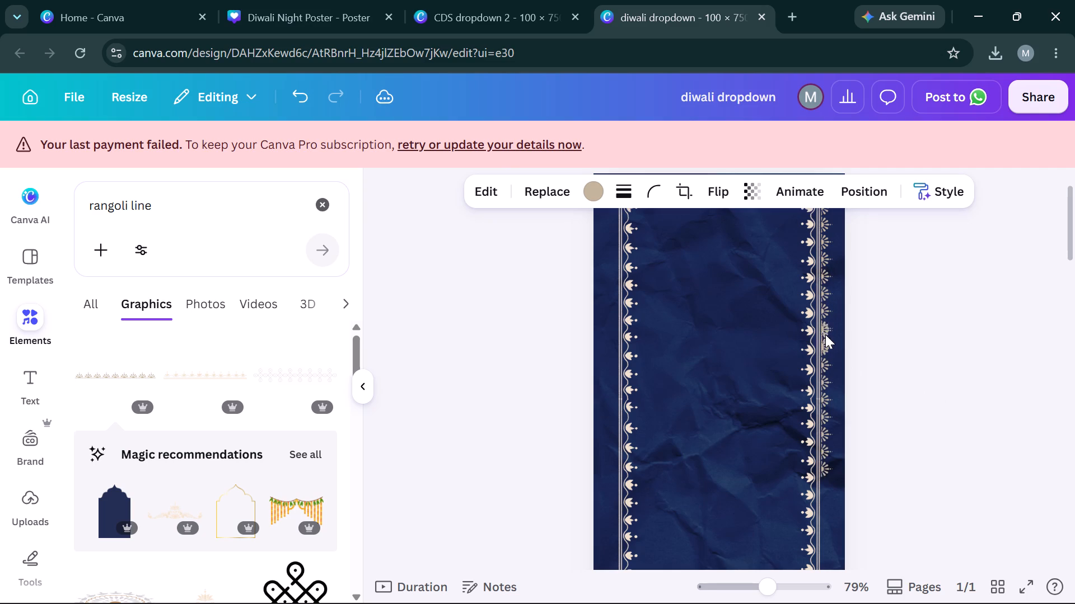
key("Down")
key("Down")
key("Down")
key("Down")
key("Down")
key("Down")
key("Down")
key("Down")
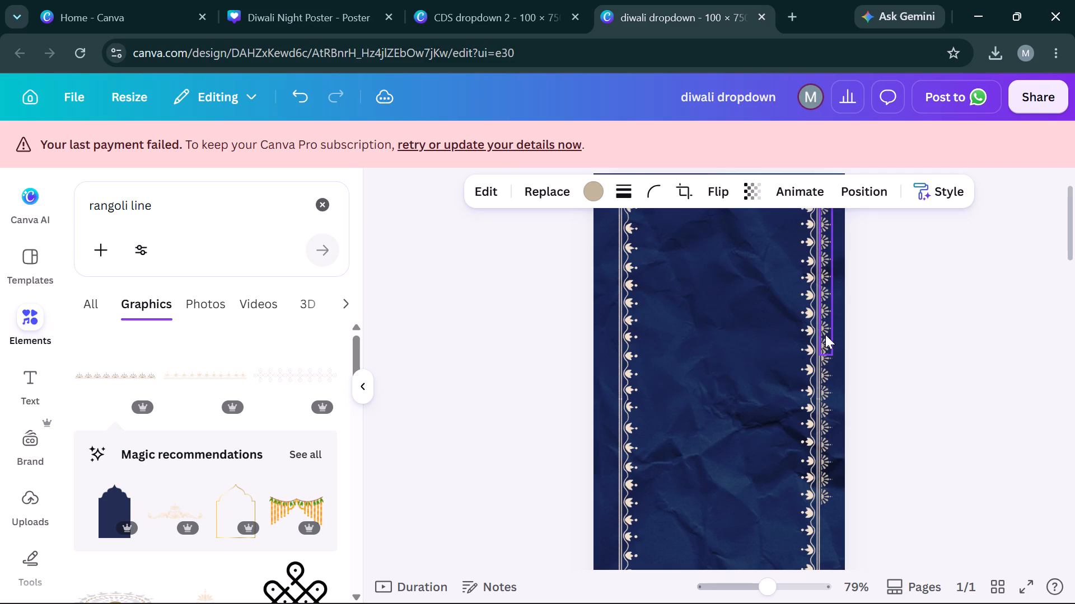
key("Down")
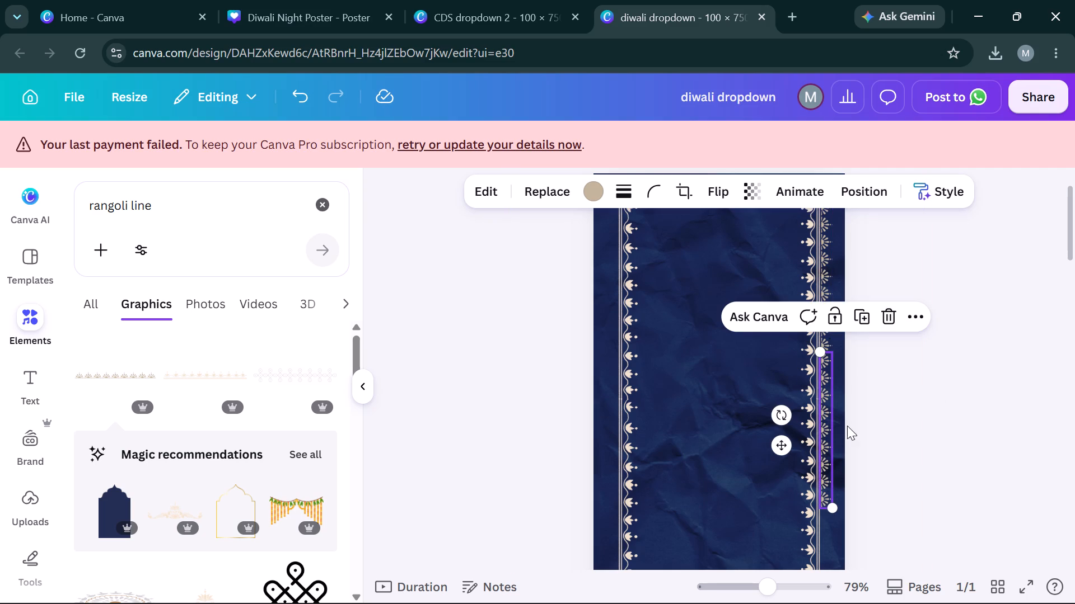
left_click(824, 422)
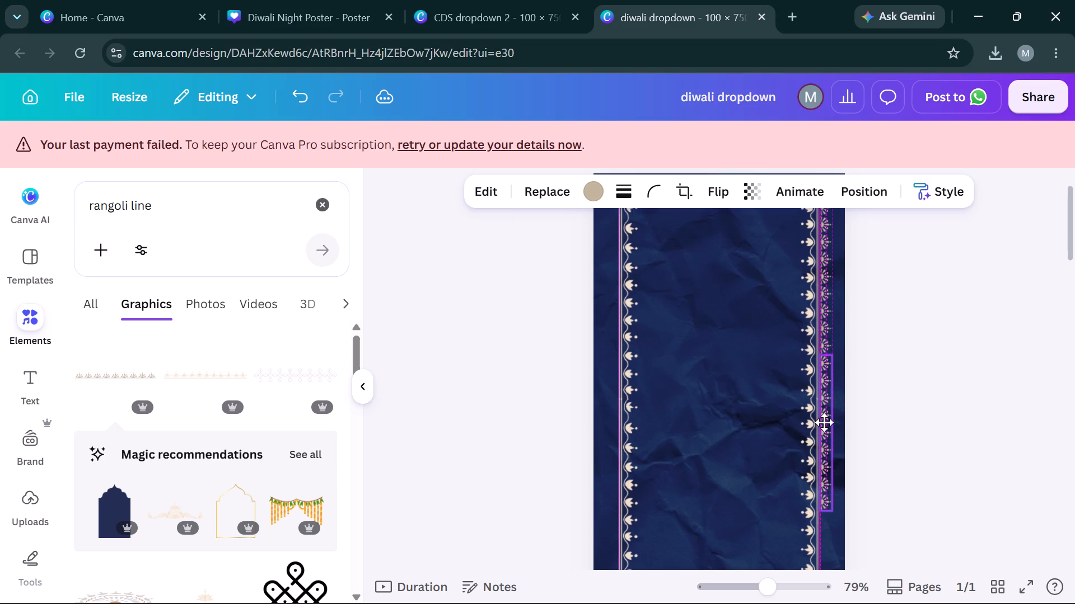
left_click(961, 419)
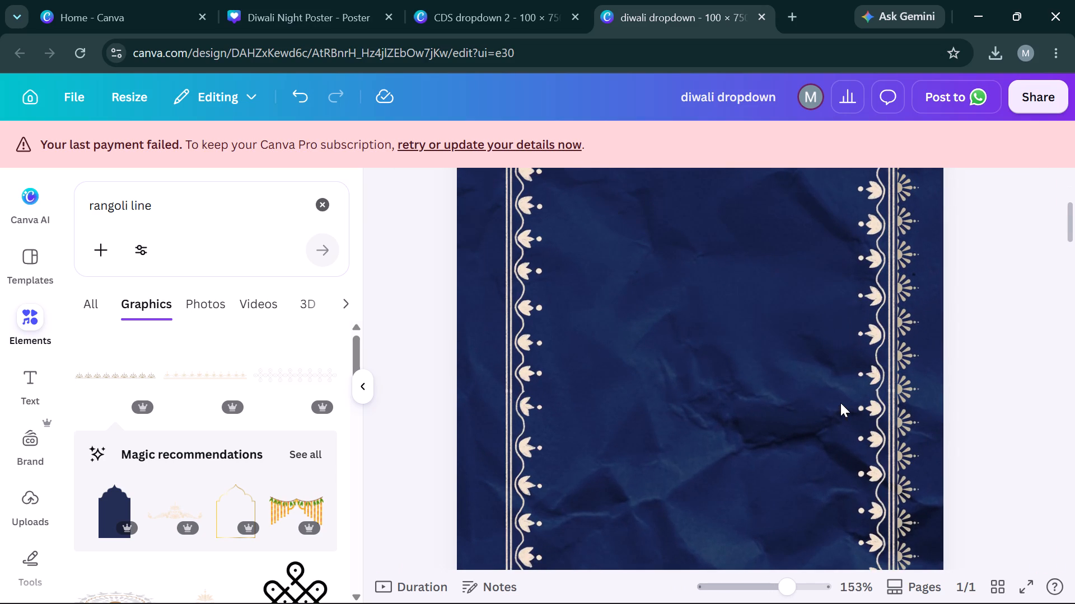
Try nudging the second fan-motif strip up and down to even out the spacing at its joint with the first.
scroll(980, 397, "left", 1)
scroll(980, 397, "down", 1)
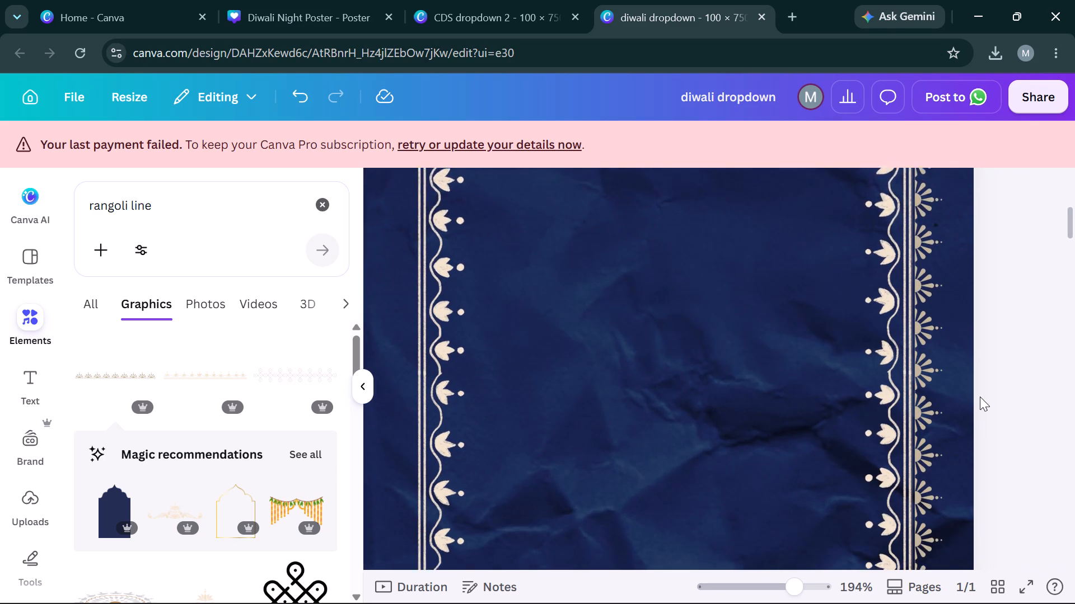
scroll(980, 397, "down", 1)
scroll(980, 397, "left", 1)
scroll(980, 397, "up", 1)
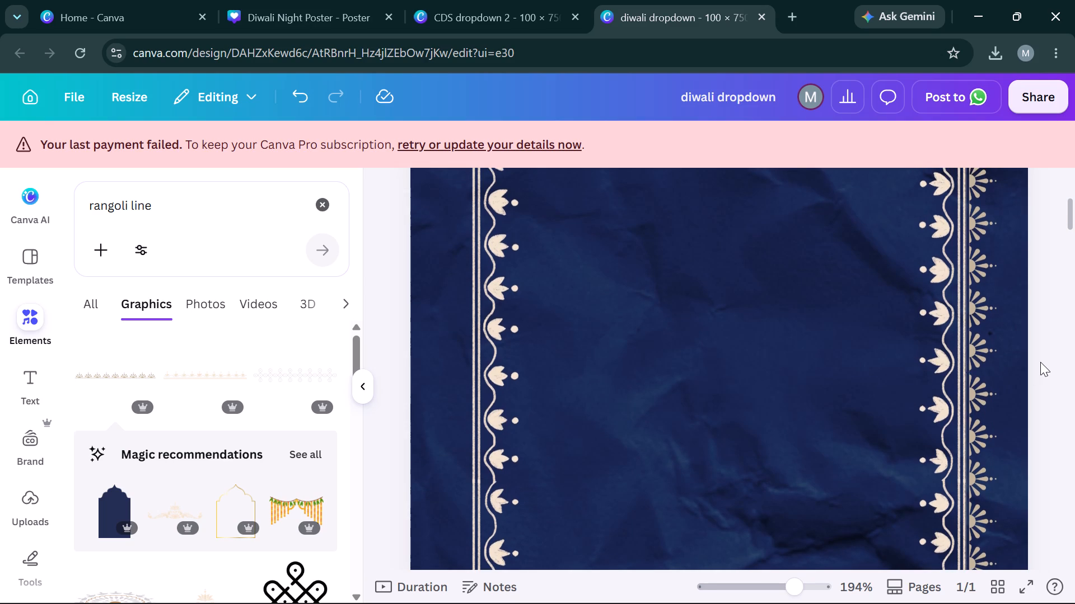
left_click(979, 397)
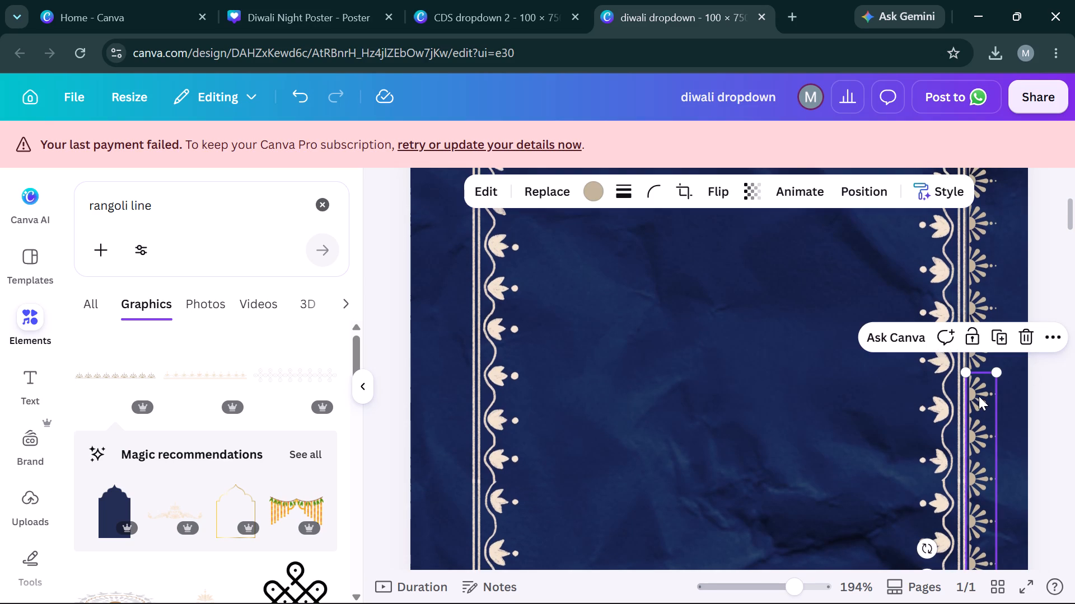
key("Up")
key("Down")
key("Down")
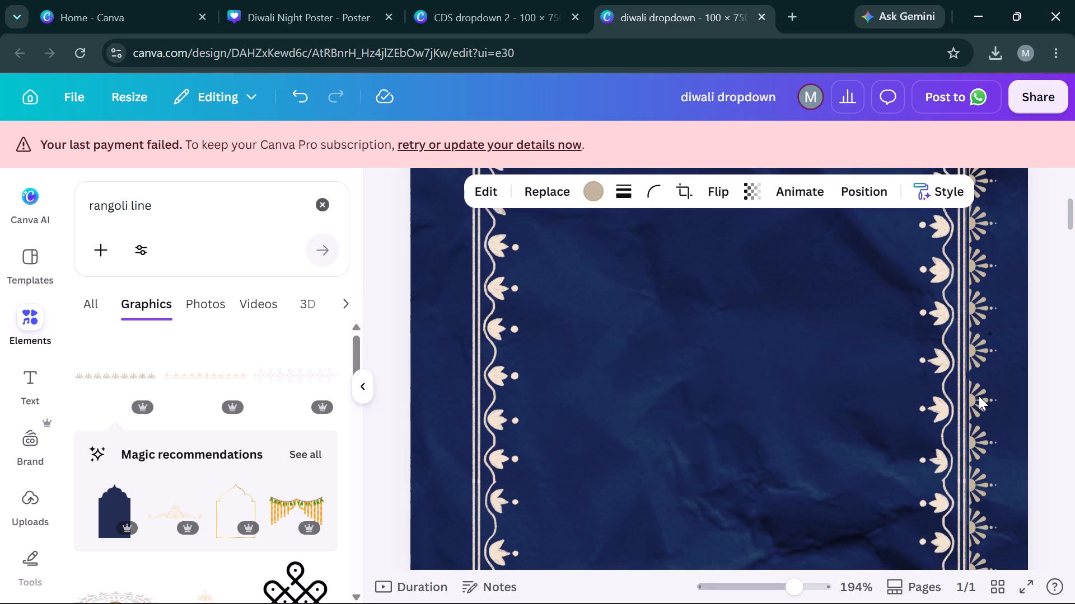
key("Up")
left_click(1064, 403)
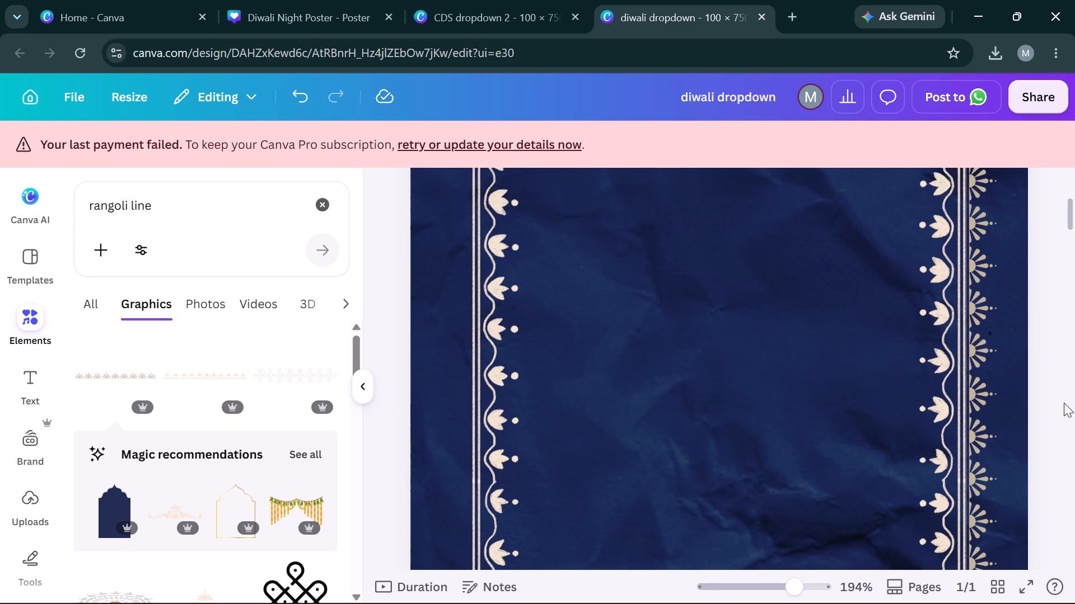
Duplicate the second fan-motif strip and align the copy directly beneath it, keeping the fan spacing even along the right lotus border.
scroll(1064, 403, "down", 3)
left_click(971, 365)
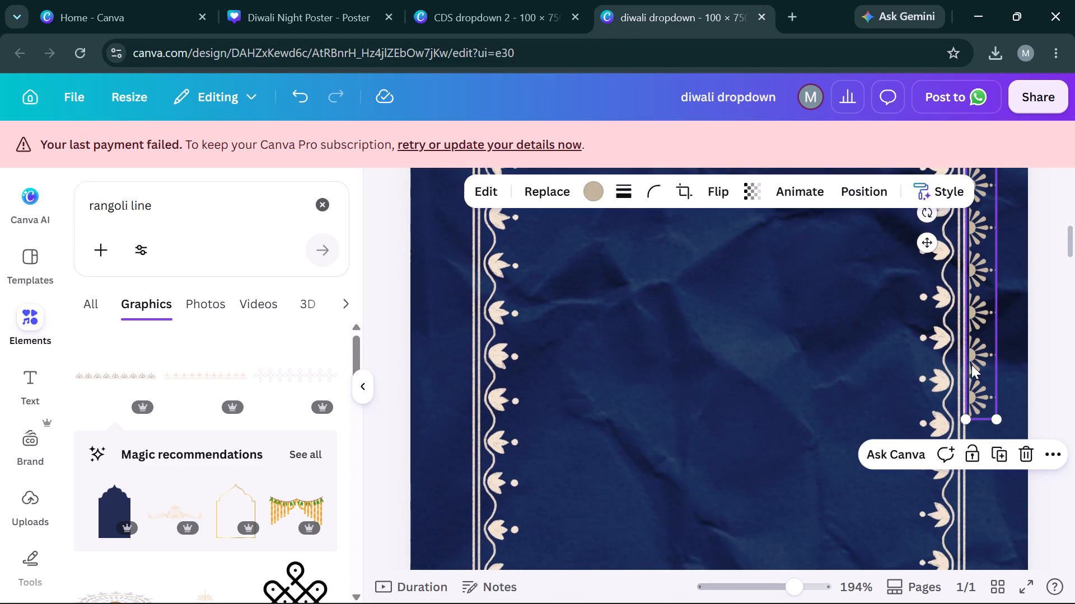
key("ctrl+c")
key("ctrl+v")
key("Left")
key("Left")
key("Left")
key("Left")
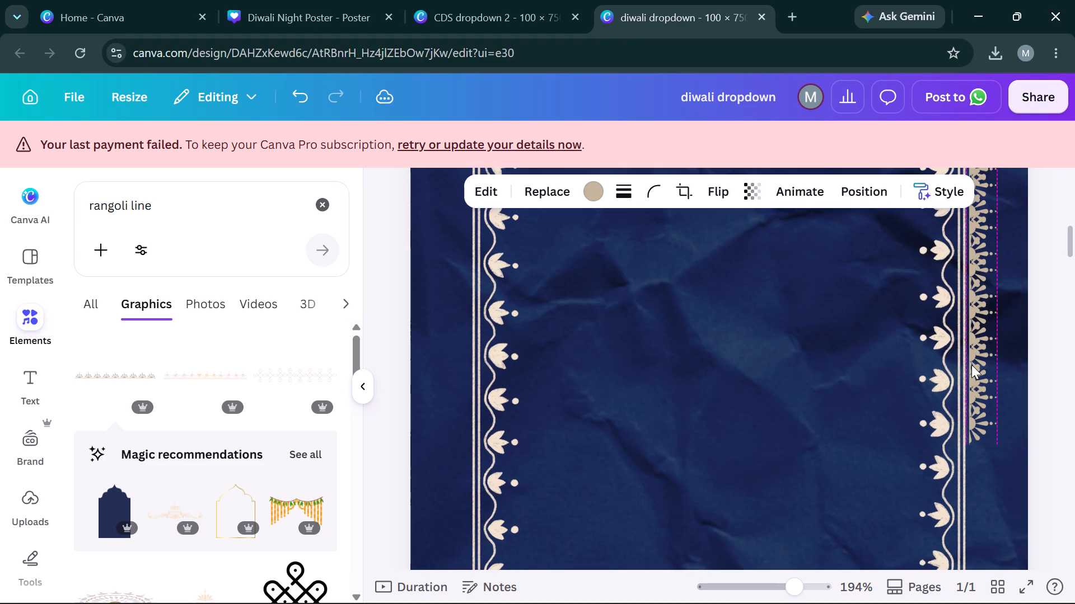
key("Down")
key("Down")
key("Down")
key("Down")
key("Down")
key("Down")
key("Down")
key("Down")
key("Down")
key("Down")
key("Down")
key("Down")
key("Down")
key("Down")
key("Down")
key("Down")
key("Down")
key("Down")
key("Down")
key("Down")
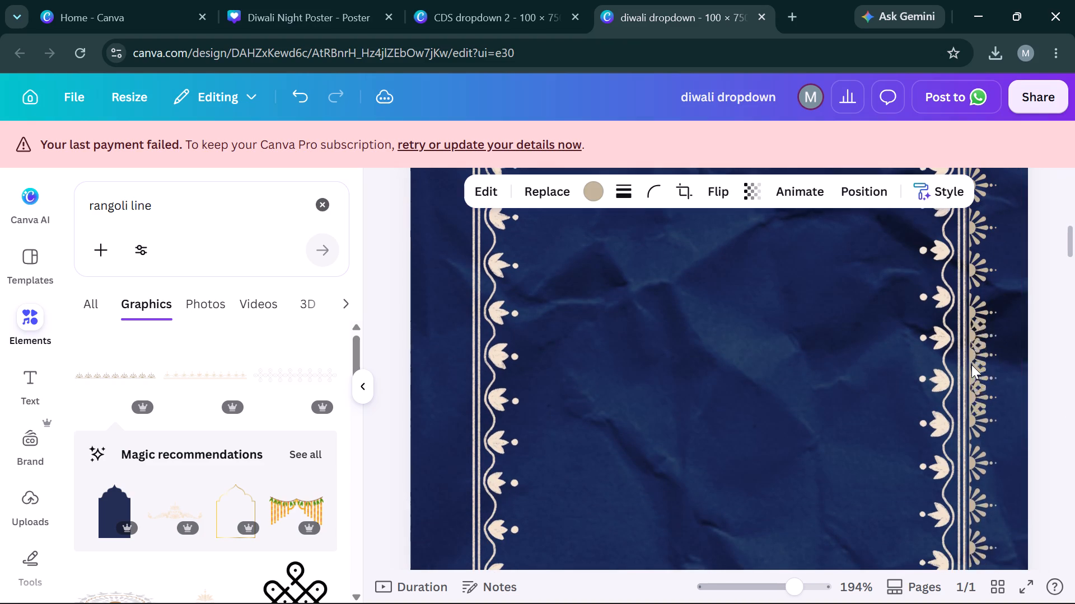
key("Up")
key("Up")
key("Up")
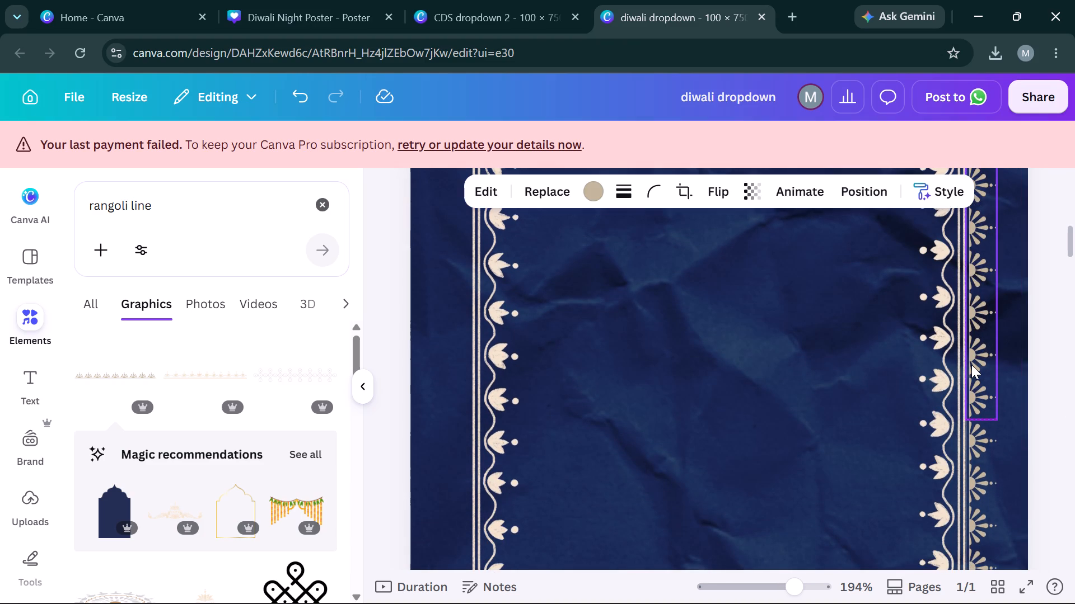
Duplicate the third fan-motif strip and align the copy directly below it against the right lotus border with even fan spacing.
scroll(1022, 407, "down", 5)
scroll(1022, 407, "up", 2)
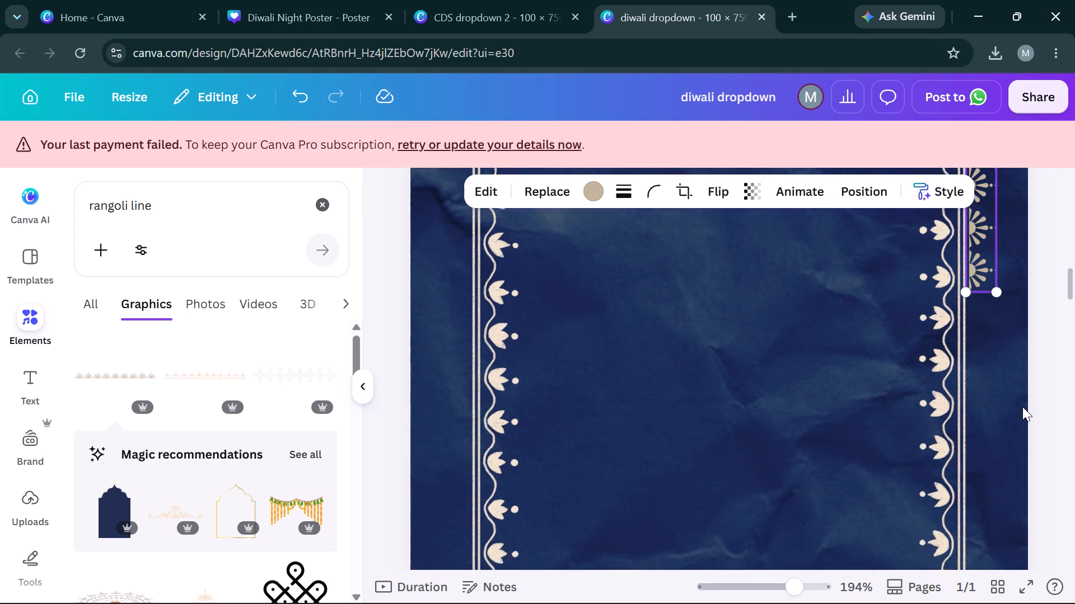
scroll(1022, 407, "up", 1)
key("ctrl+c")
key("ctrl+v")
key("Left")
key("Left")
key("Left")
key("Left")
key("Left")
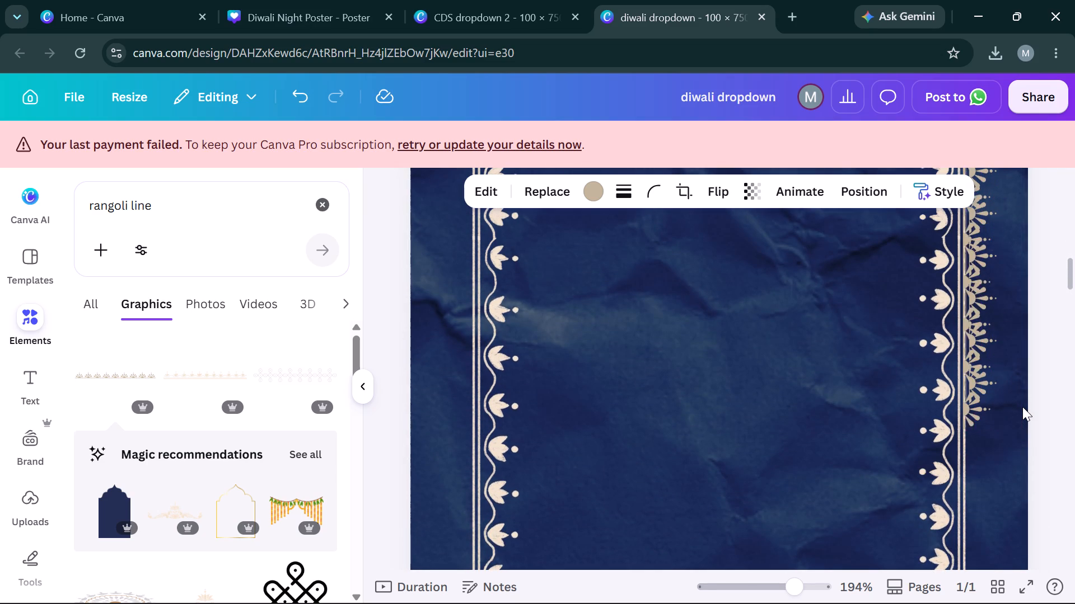
key("Right")
key("Down")
key("Down")
key("Down")
key("Down")
key("Down")
key("Down")
key("Down")
key("Down")
key("Down")
key("Down")
key("Down")
key("Down")
key("Down")
key("Down")
key("Down")
key("Down")
key("Down")
key("Down")
key("Down")
key("Down")
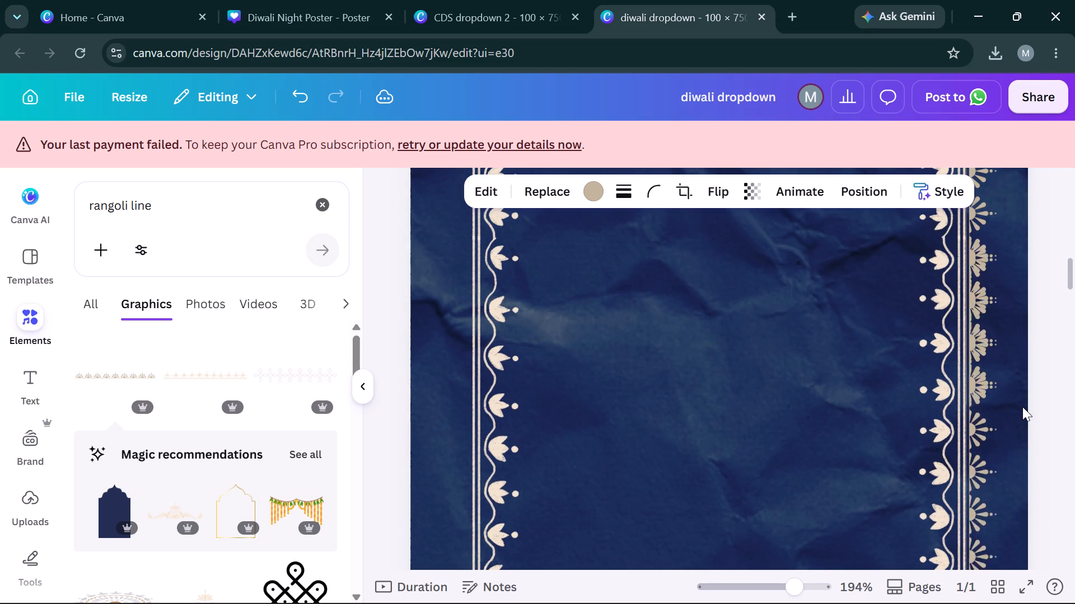
key("Down")
key("Down")
key("Down")
key("Down")
key("Down")
key("Down")
key("Down")
key("Down")
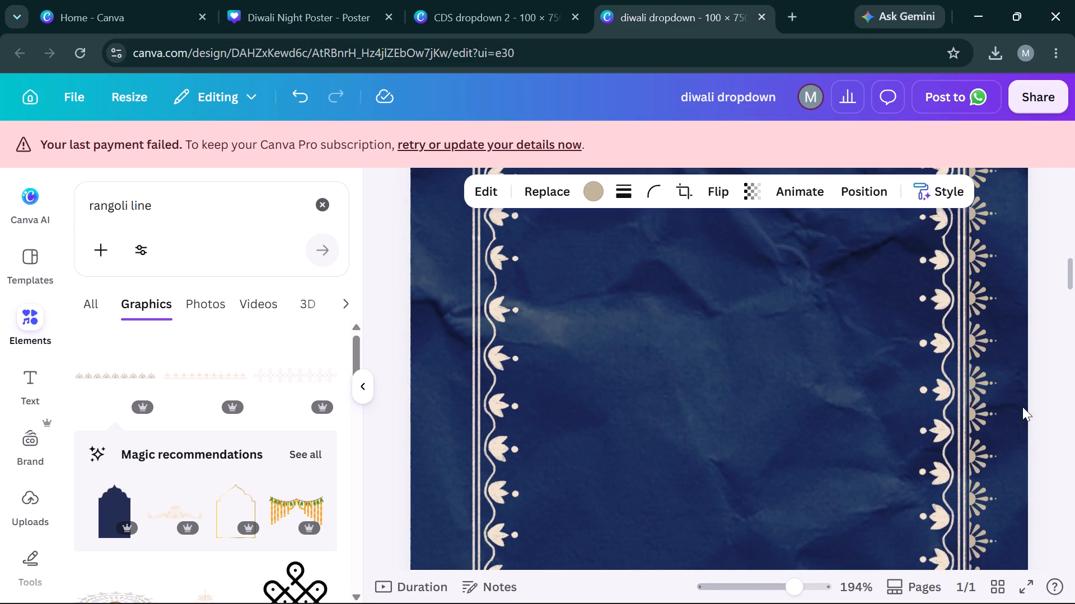
key("Down")
key("Down")
Switch to WhatsApp.
key("alt+Tab")
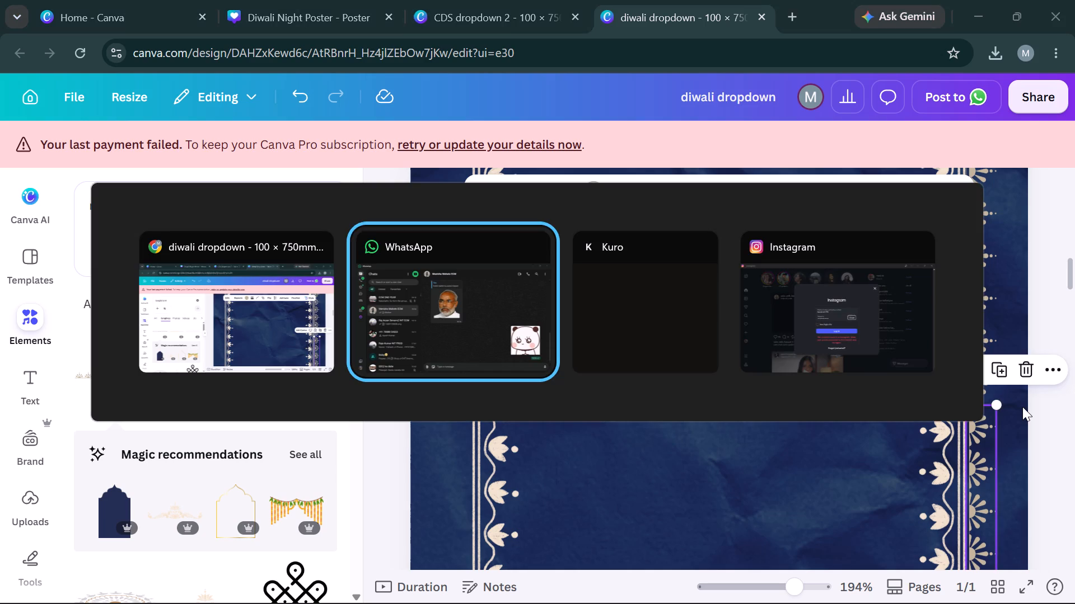